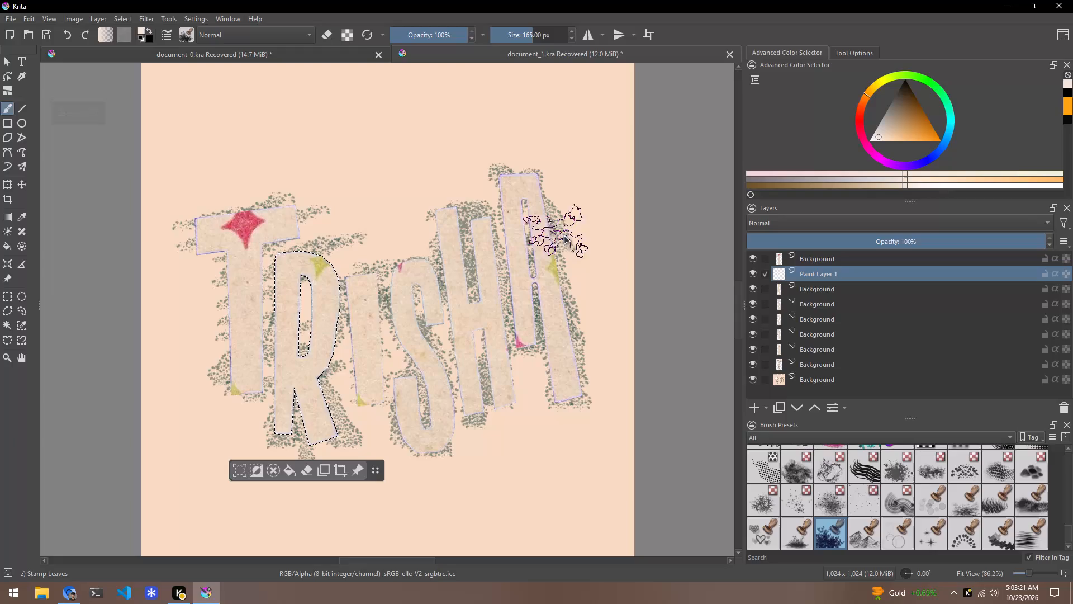
Sample the peach f4dabf swatch from the palette in document_0 and return to document_1.
click(827, 261)
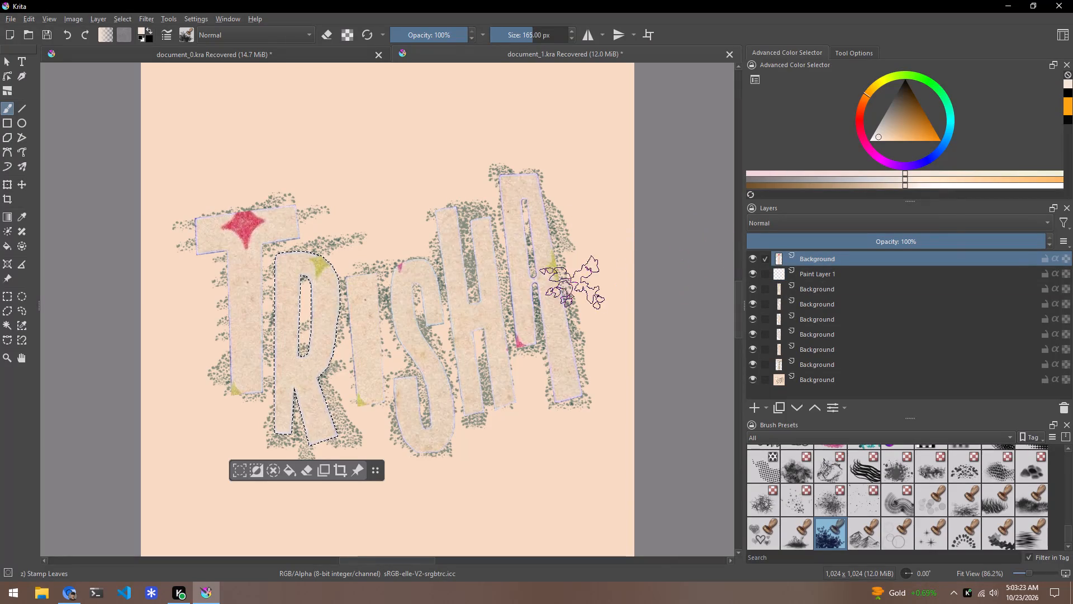
click(307, 54)
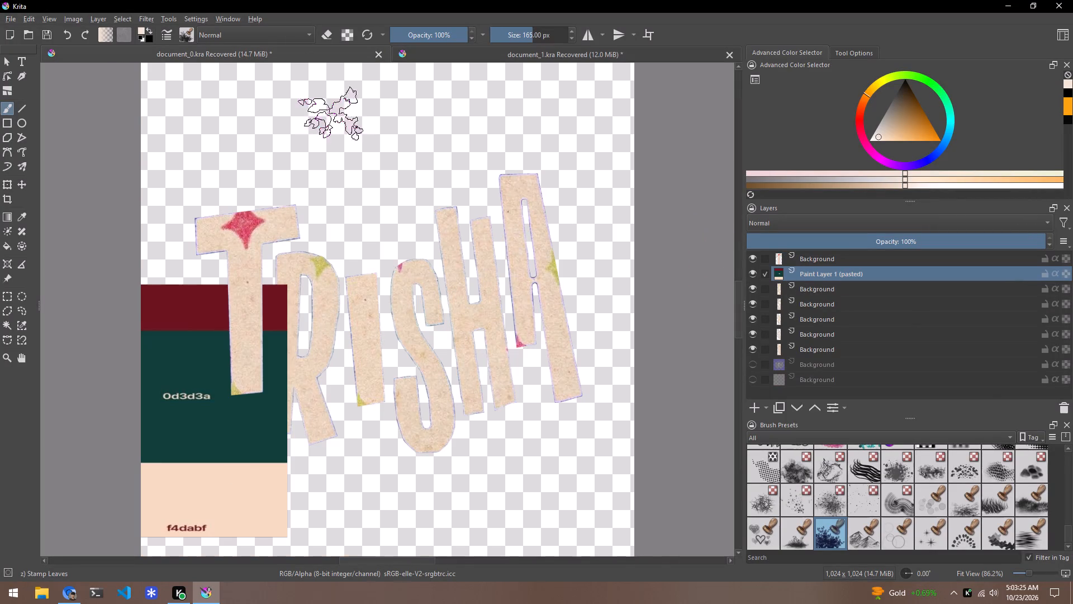
scroll(192, 366, down, 1)
scroll(191, 361, up, 3)
scroll(253, 284, down, 2)
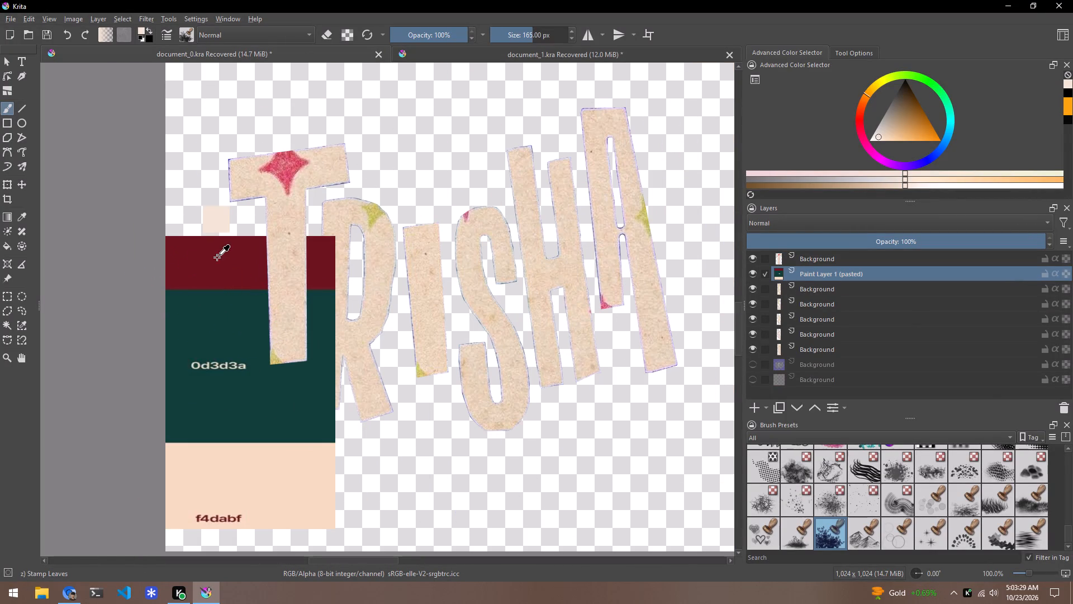
ctrl+click(244, 466)
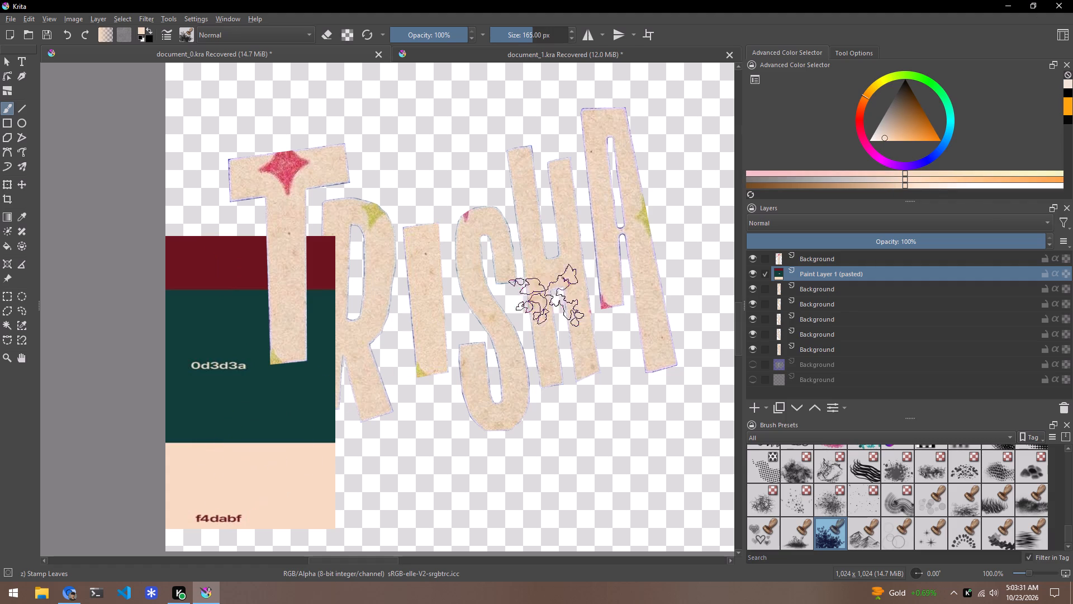
click(550, 51)
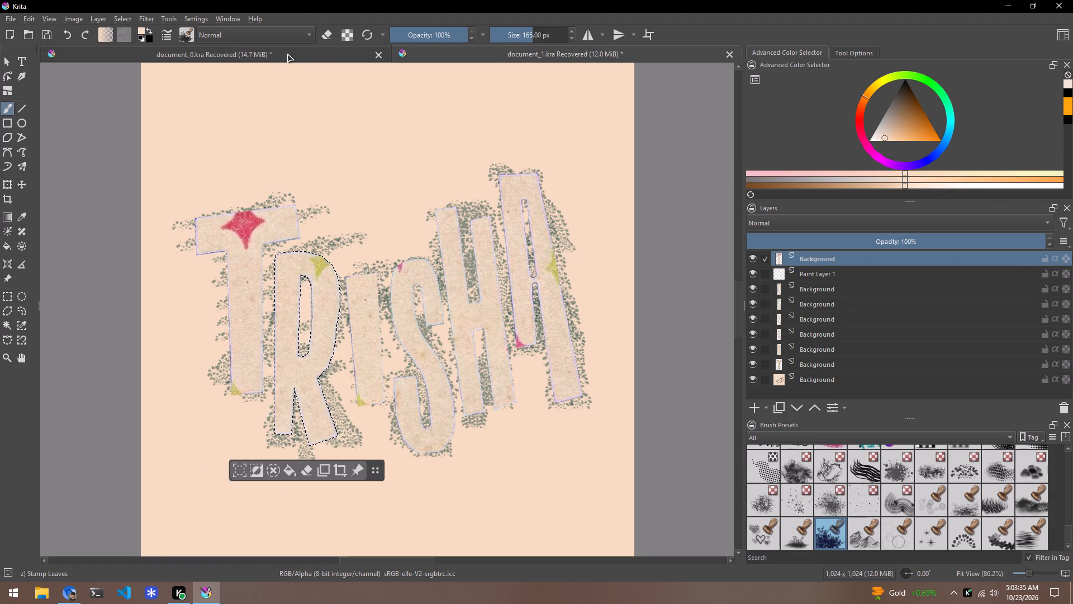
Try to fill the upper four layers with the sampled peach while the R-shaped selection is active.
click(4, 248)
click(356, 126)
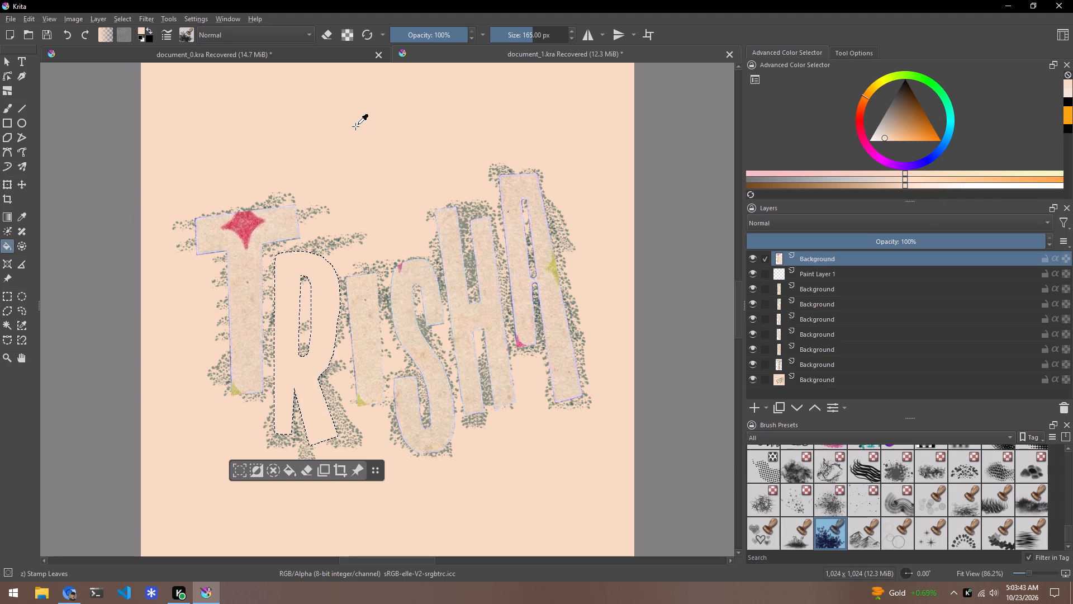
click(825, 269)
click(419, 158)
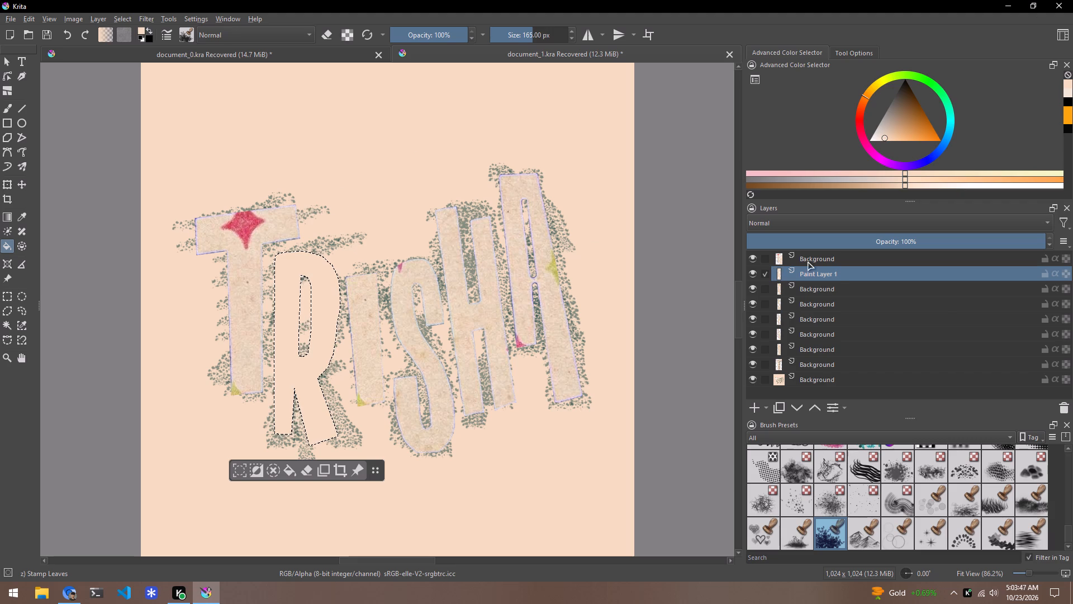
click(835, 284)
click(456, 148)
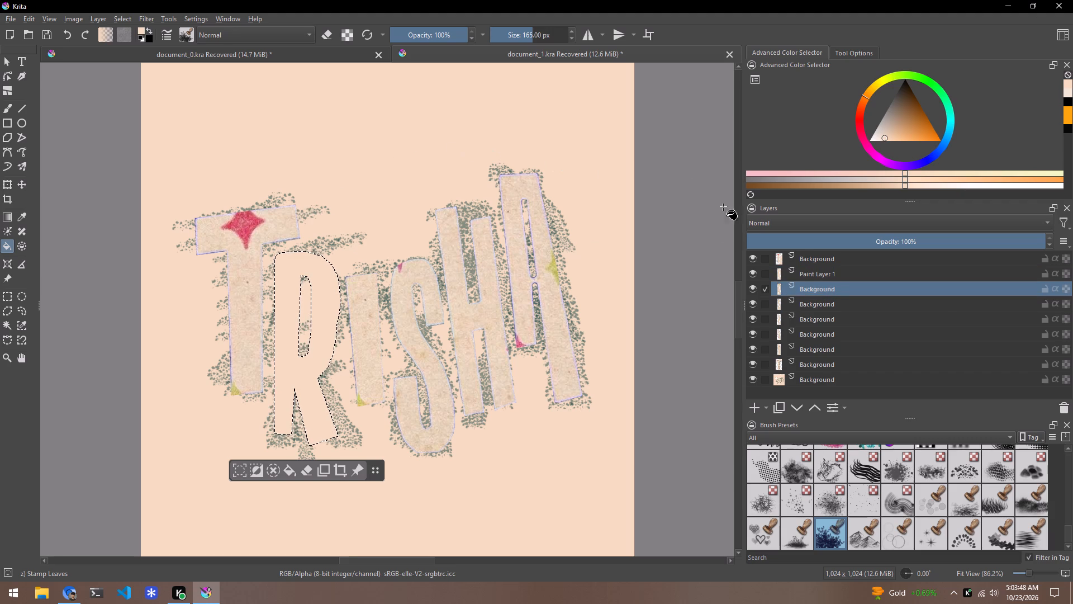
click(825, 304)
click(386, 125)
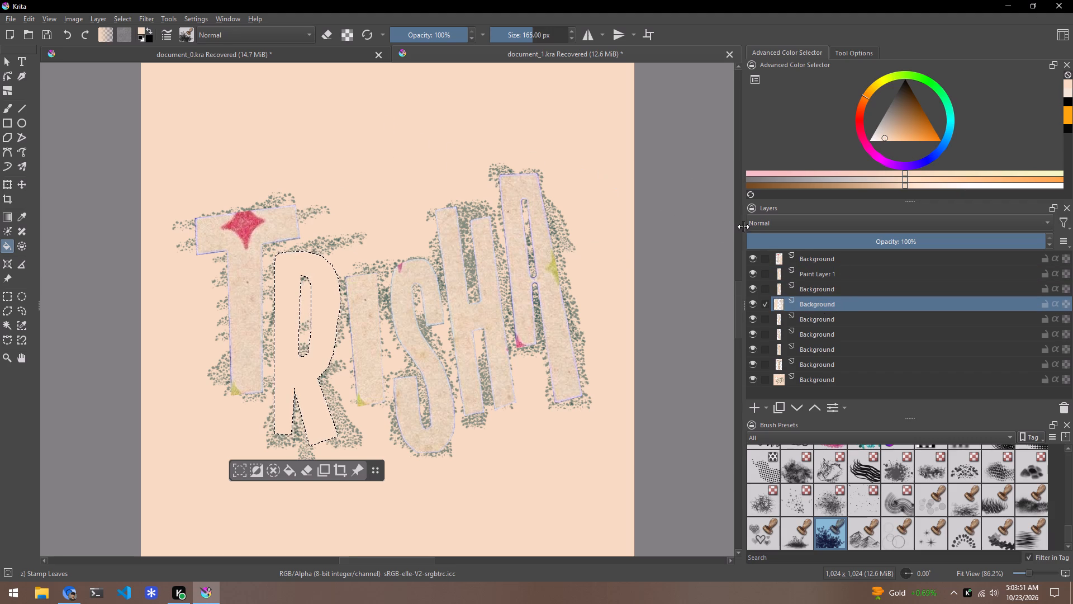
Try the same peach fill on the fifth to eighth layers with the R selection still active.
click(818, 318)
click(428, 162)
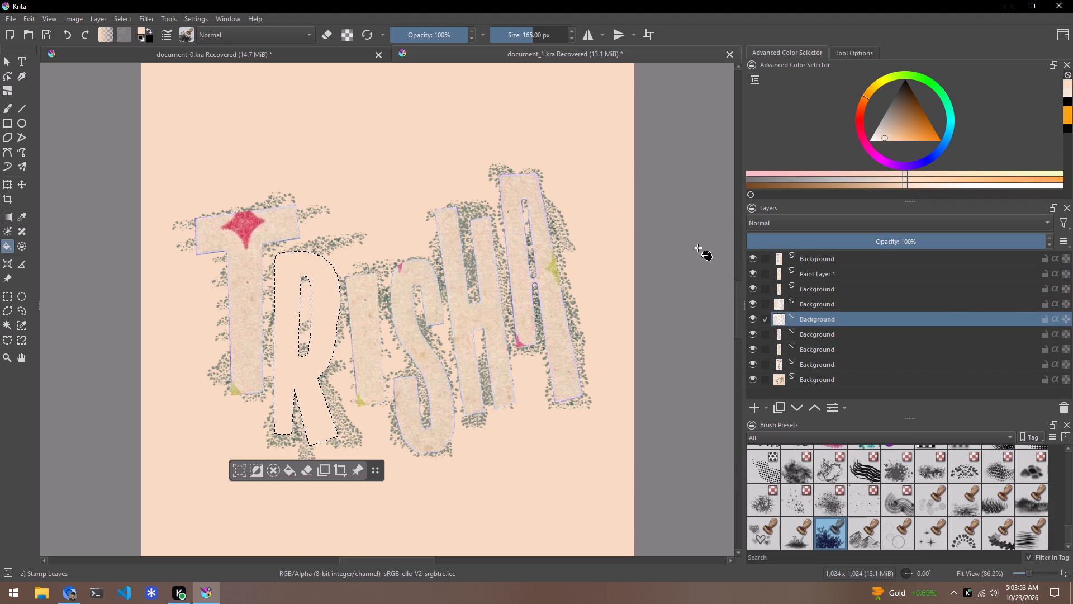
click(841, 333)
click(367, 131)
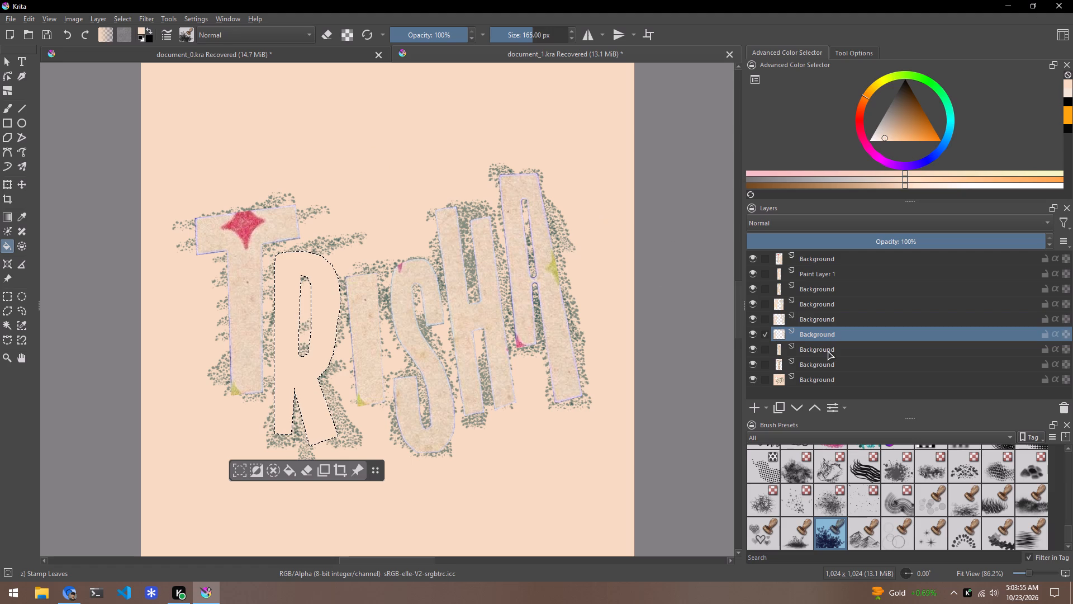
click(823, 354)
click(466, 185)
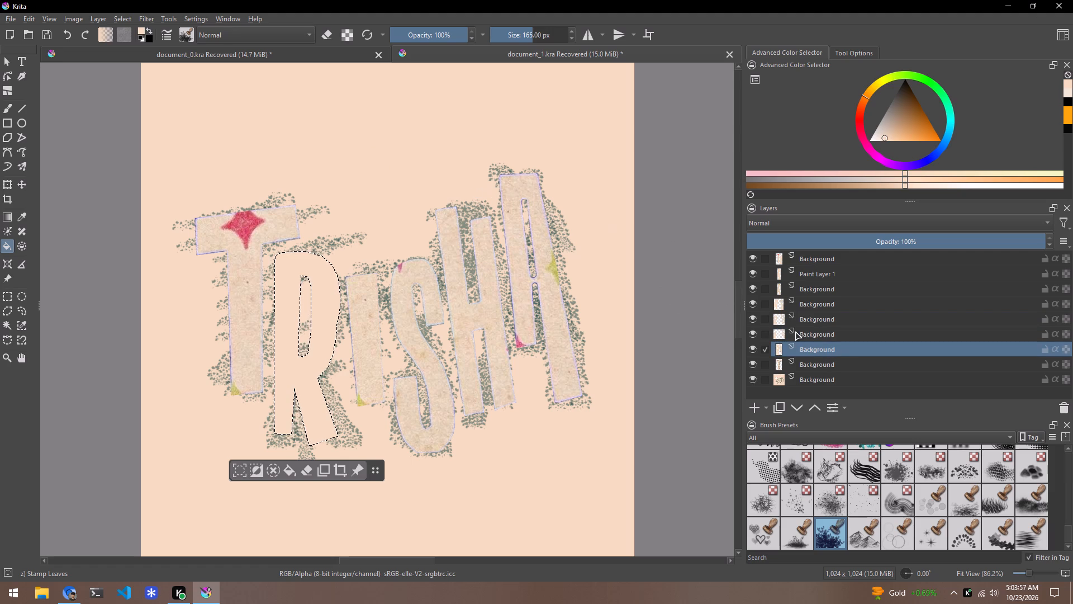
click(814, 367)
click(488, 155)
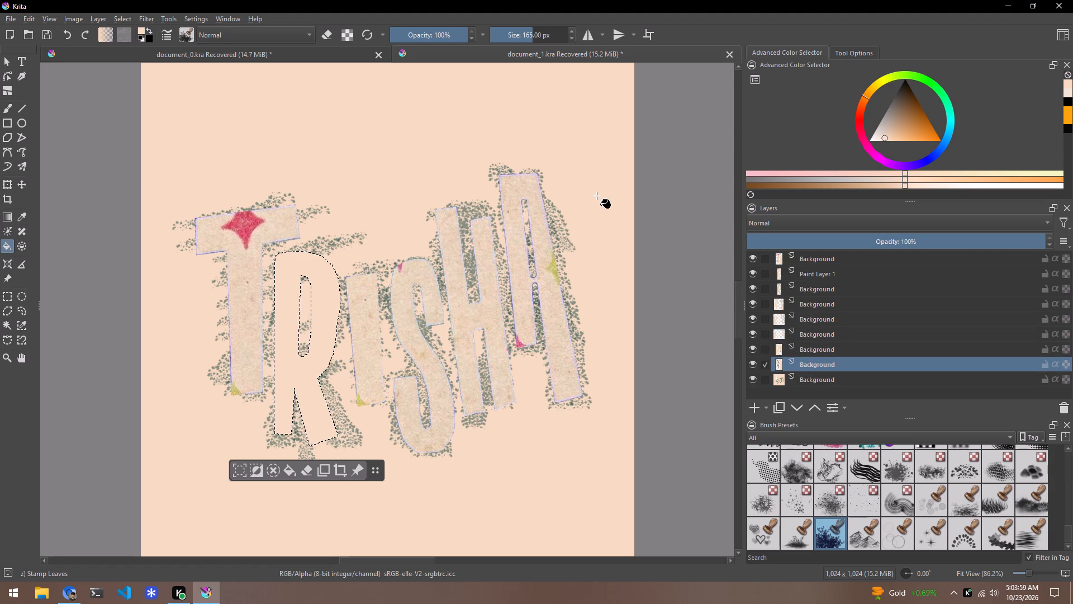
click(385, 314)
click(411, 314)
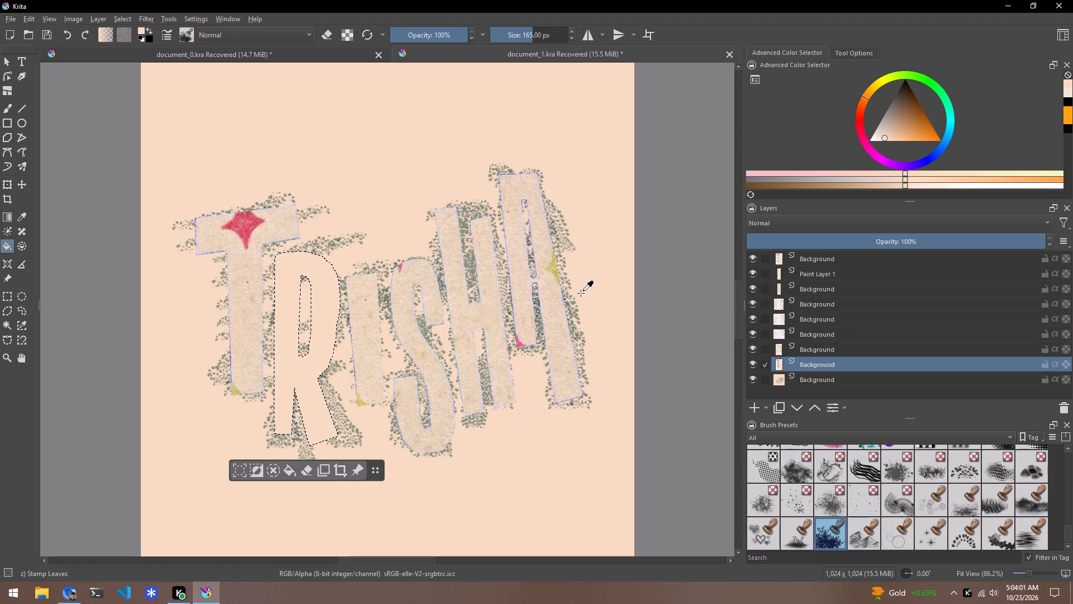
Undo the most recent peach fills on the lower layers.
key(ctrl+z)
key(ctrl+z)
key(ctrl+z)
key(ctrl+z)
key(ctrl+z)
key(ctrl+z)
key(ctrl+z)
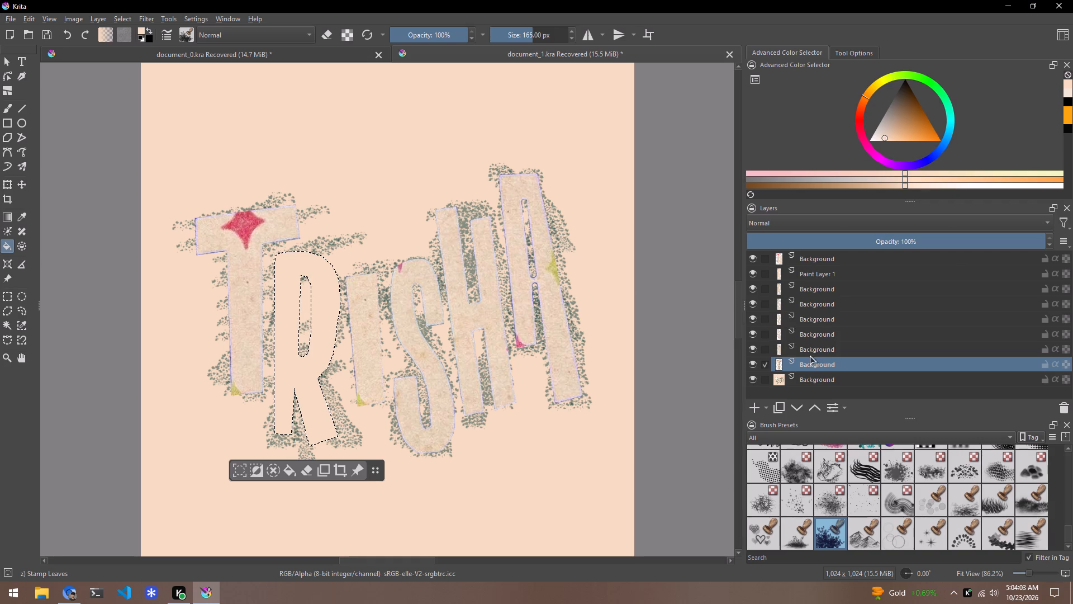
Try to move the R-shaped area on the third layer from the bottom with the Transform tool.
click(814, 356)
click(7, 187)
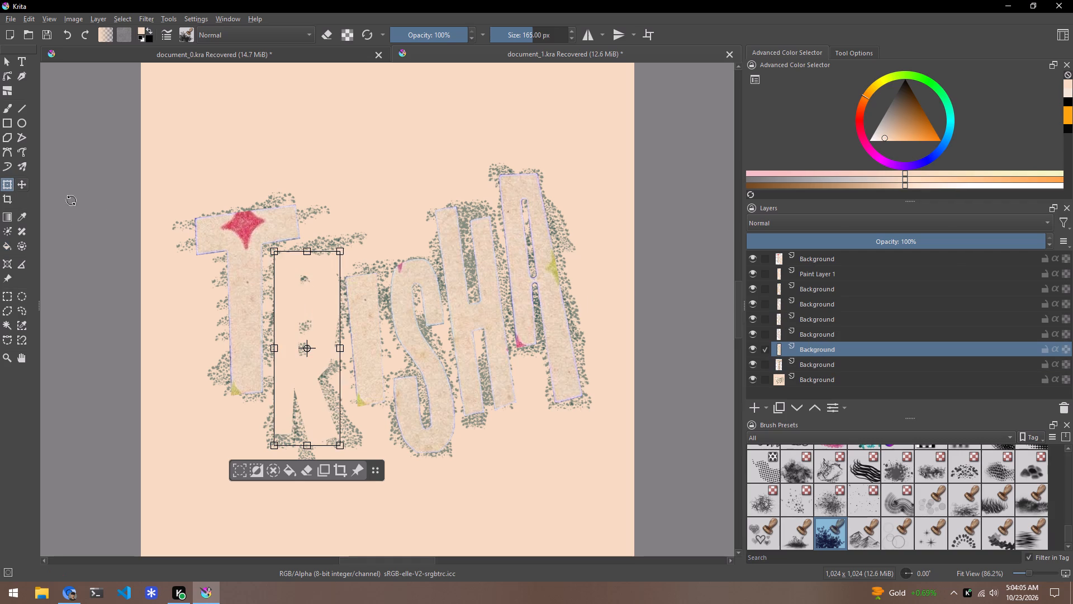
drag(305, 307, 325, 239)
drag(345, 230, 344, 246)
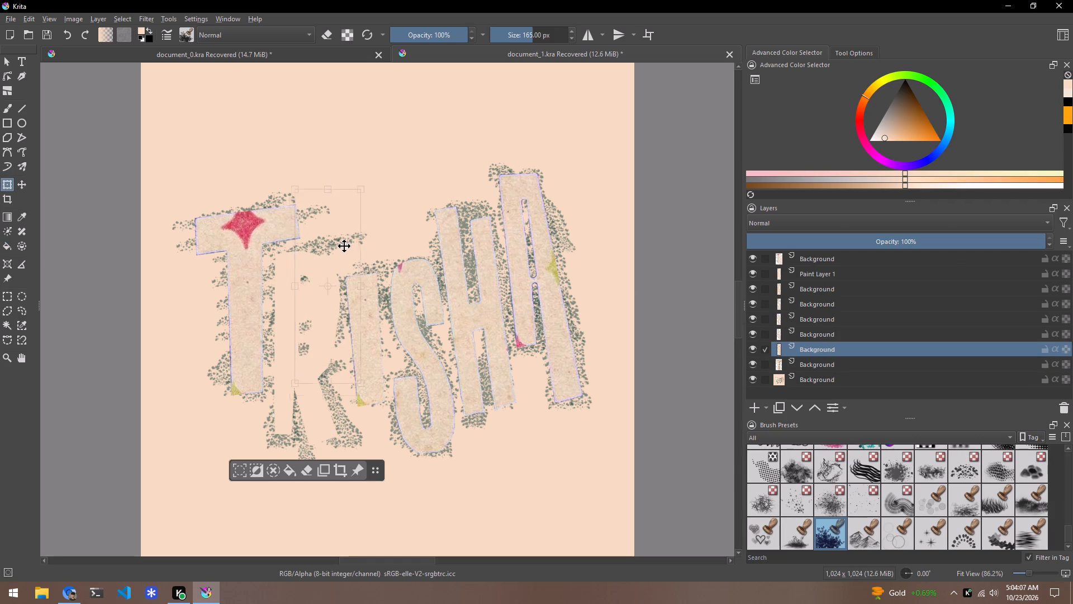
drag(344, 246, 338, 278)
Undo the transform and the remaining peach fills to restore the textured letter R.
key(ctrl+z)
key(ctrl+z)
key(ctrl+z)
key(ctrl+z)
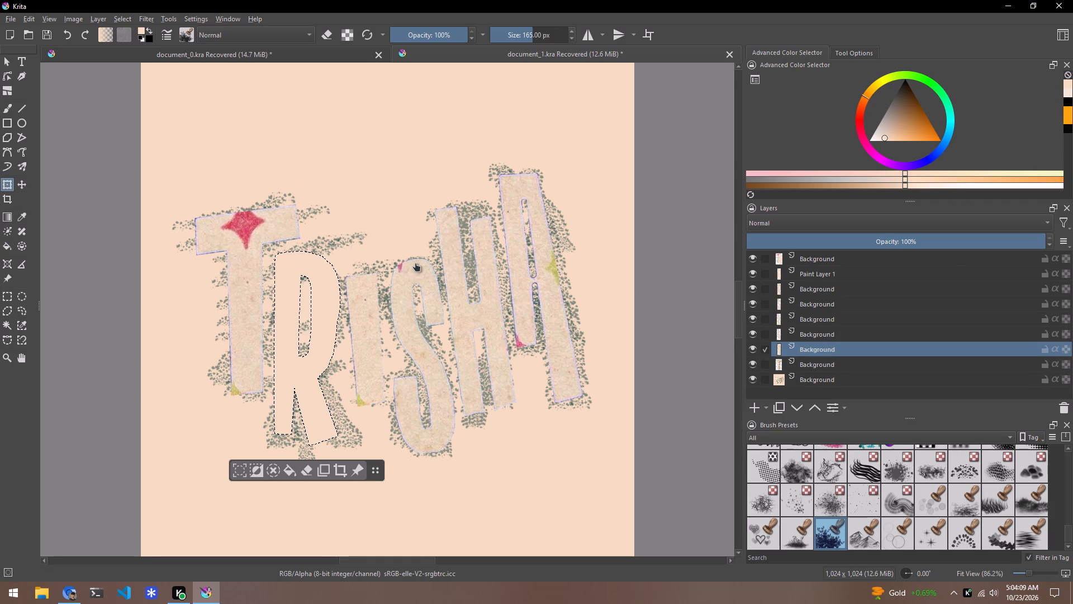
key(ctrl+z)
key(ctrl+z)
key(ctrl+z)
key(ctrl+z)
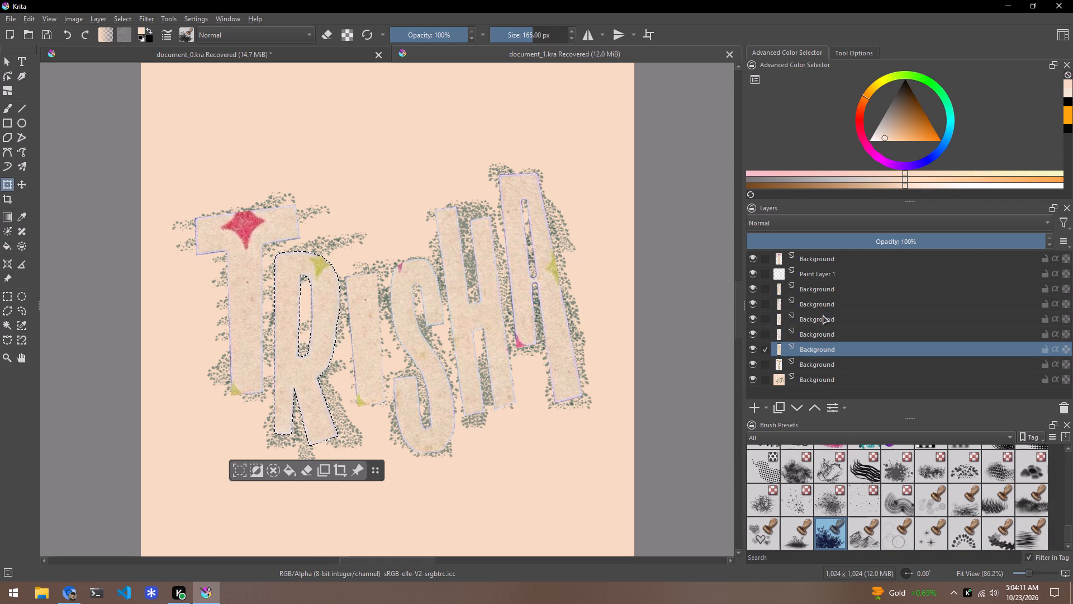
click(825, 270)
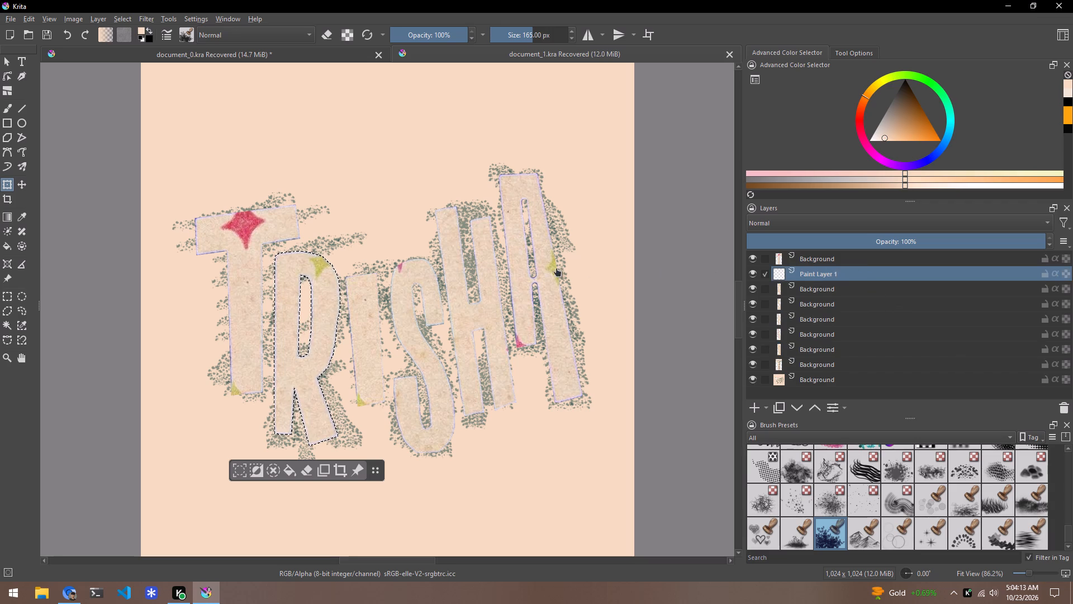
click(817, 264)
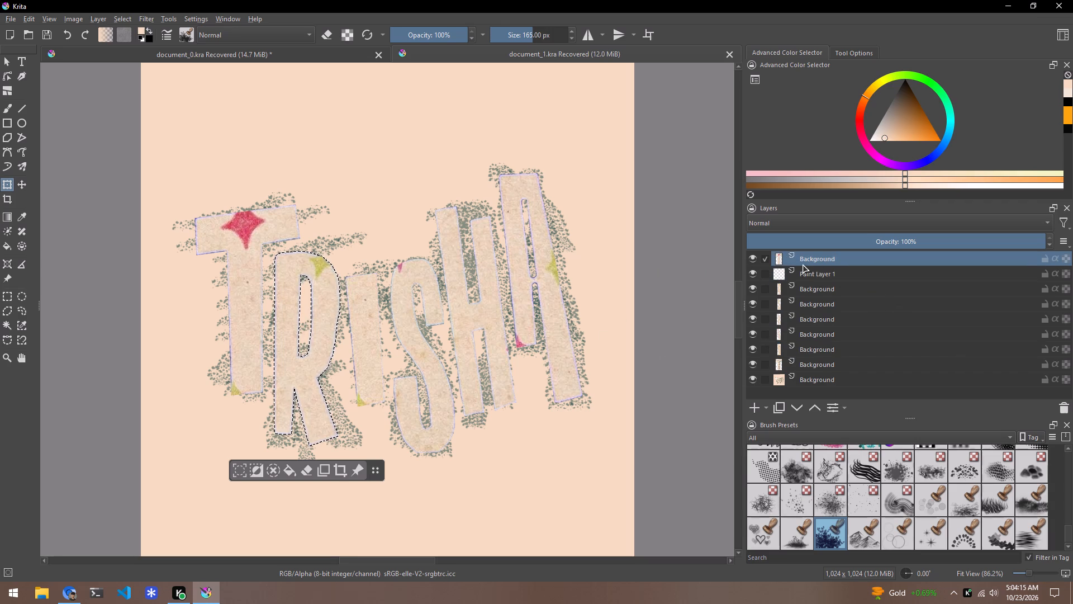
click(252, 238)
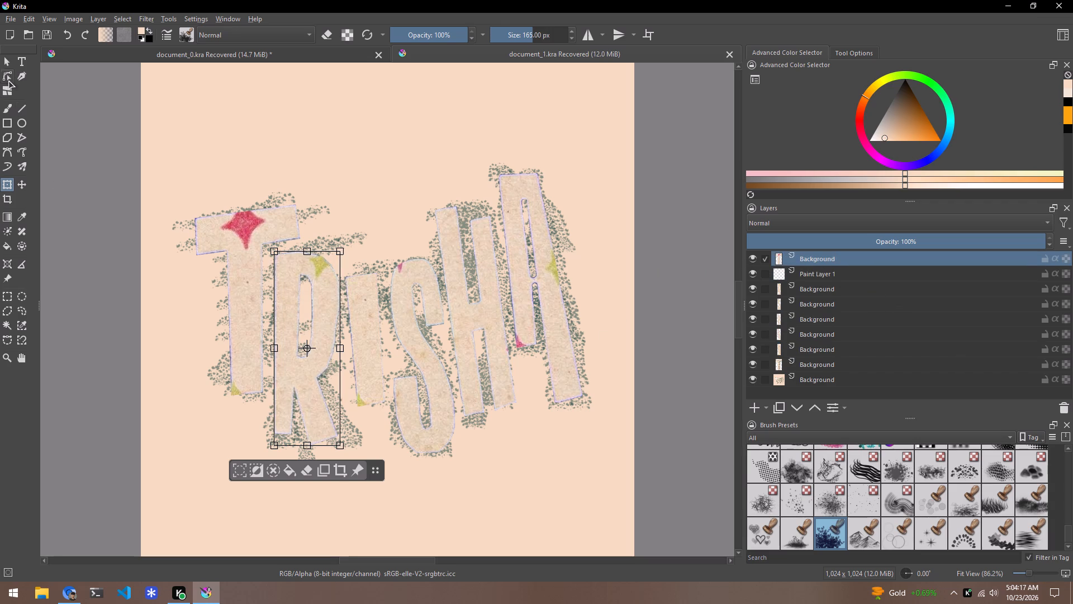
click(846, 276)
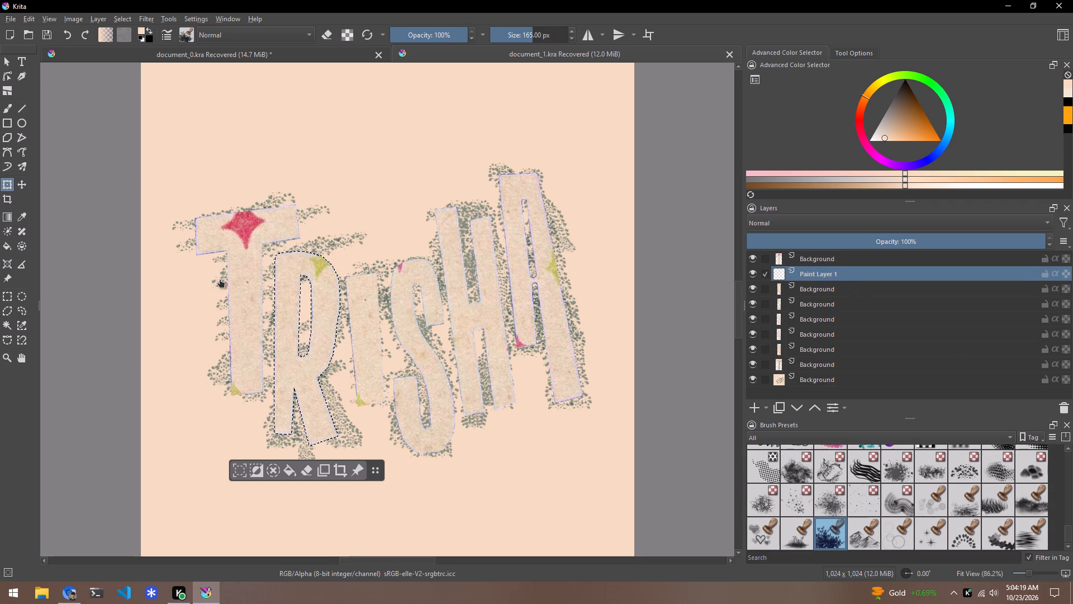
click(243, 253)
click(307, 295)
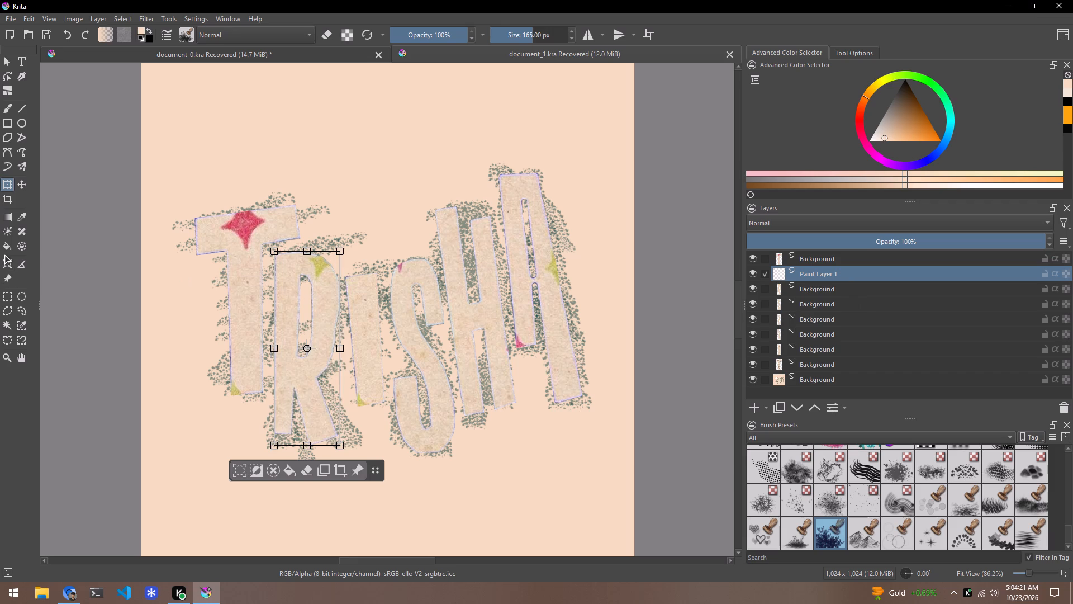
Clear the active selection around the letter R.
click(1, 322)
right_click(331, 284)
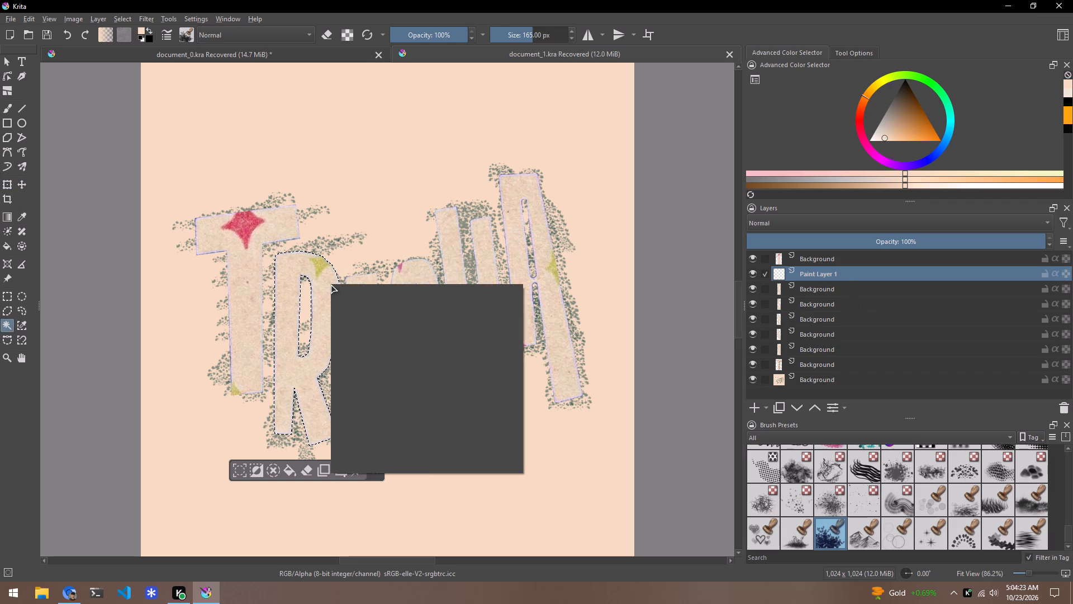
click(367, 314)
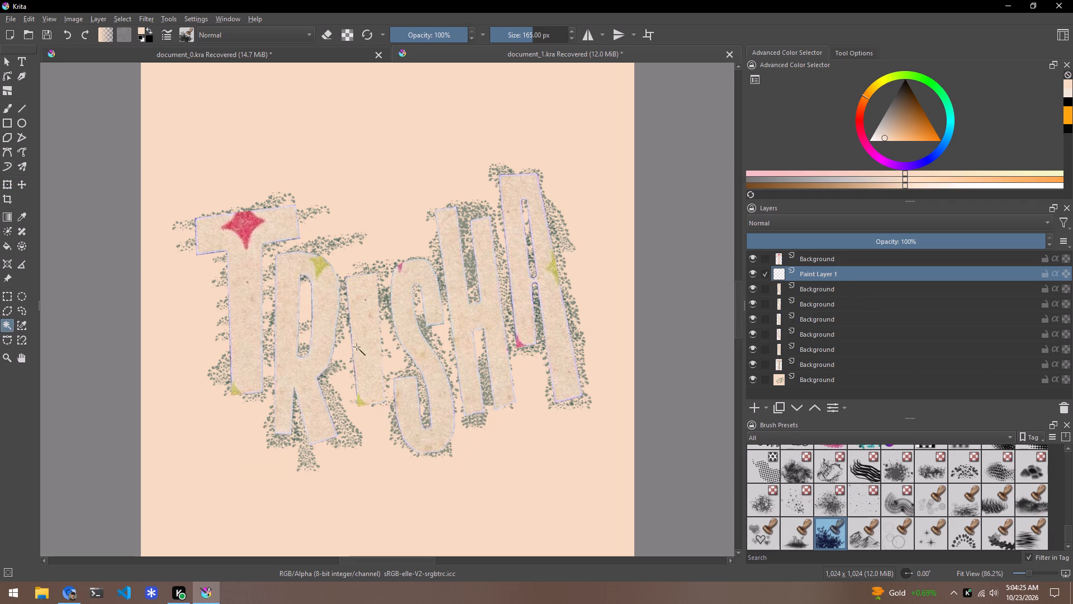
Move Paint Layer 1 to just above the bottom Background layer, hiding that bottom layer only temporarily.
click(833, 260)
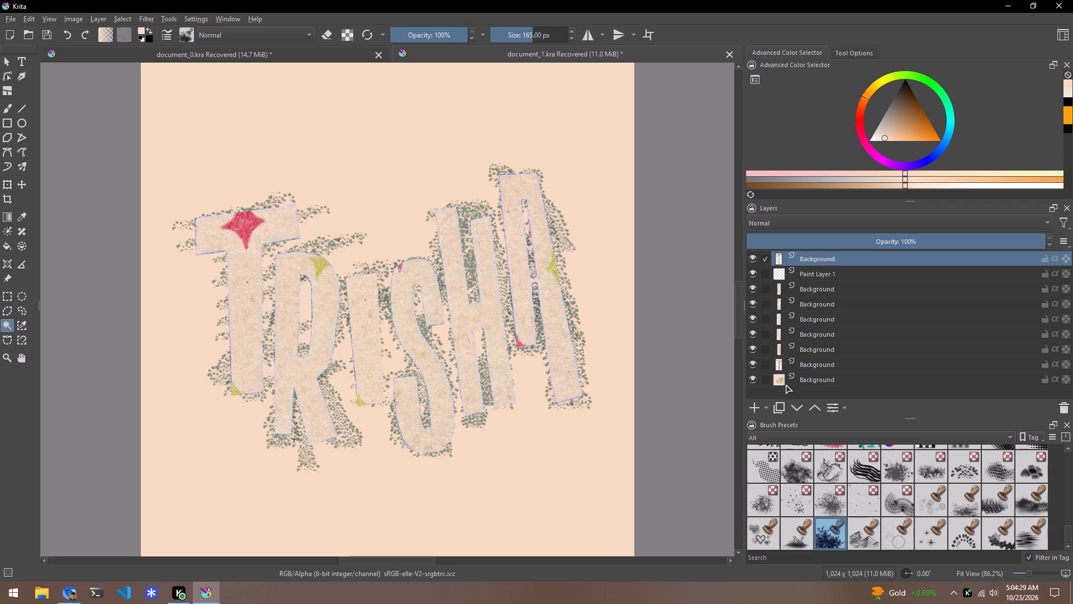
click(749, 379)
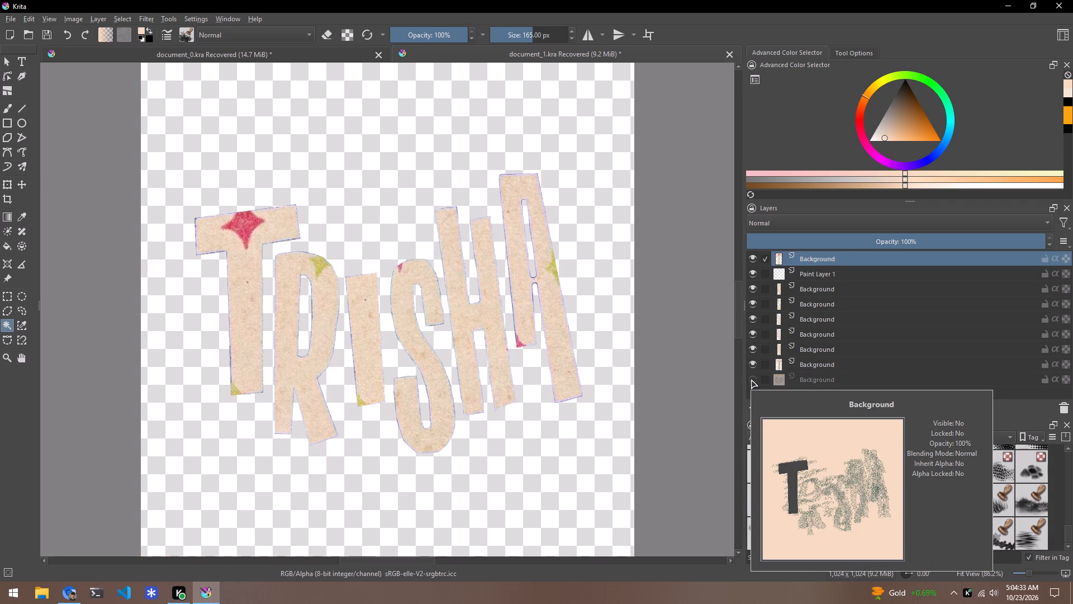
click(821, 268)
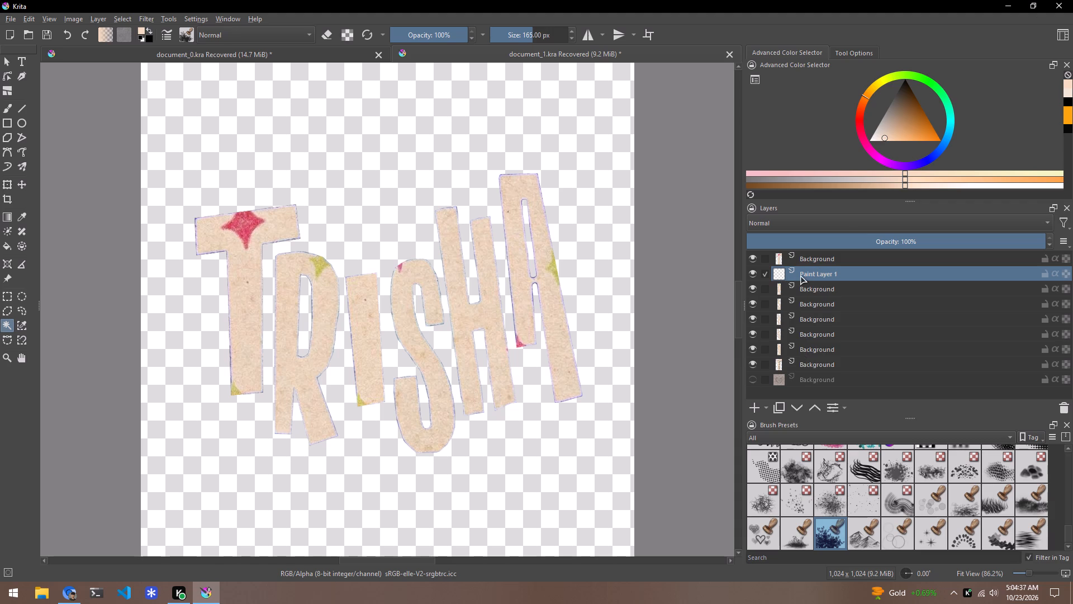
drag(803, 275, 803, 371)
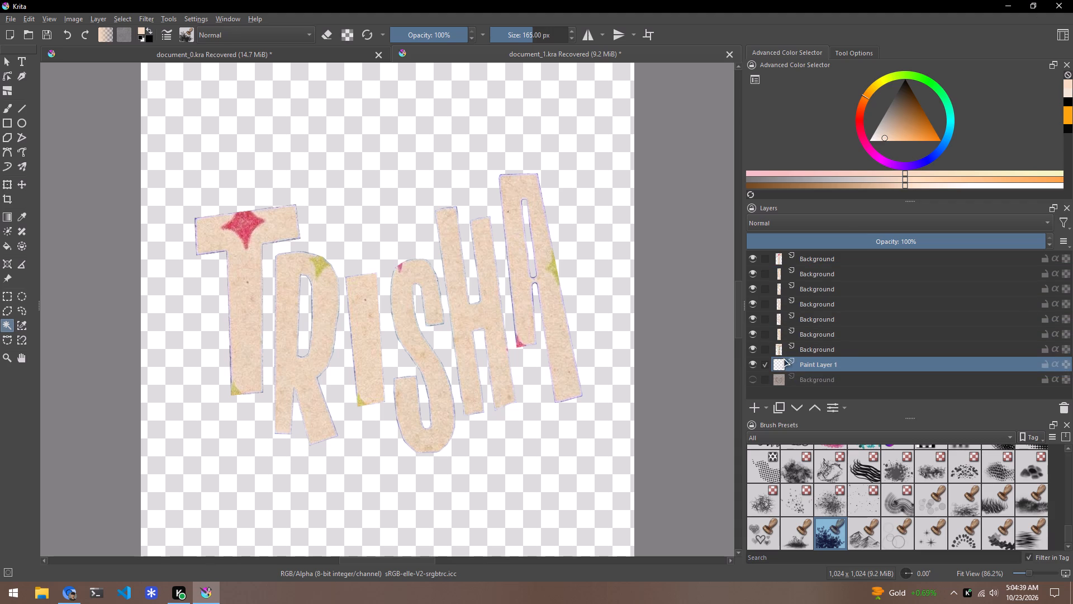
click(808, 381)
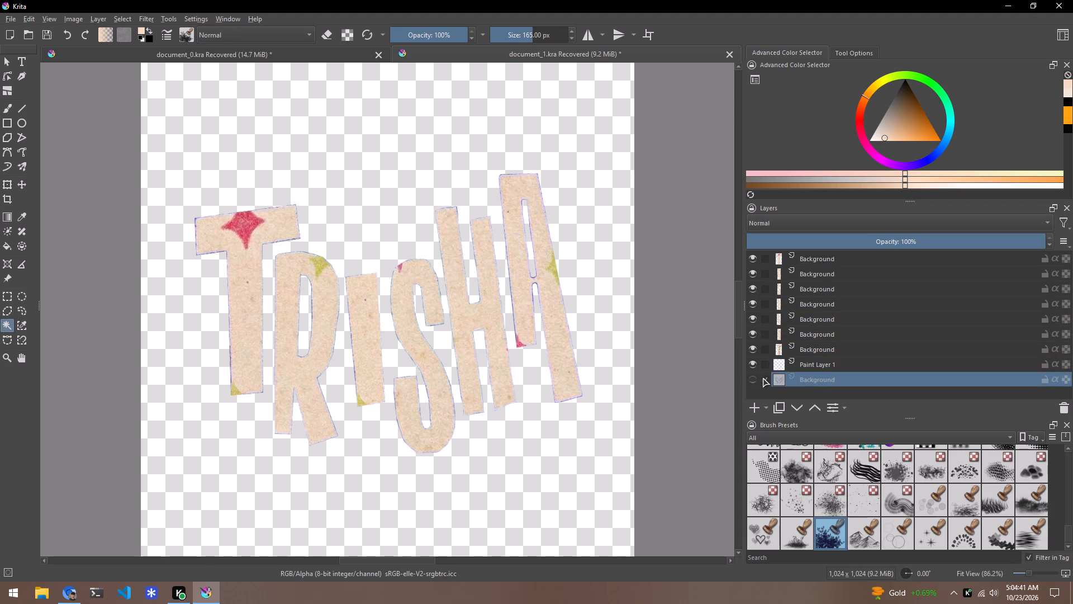
click(753, 377)
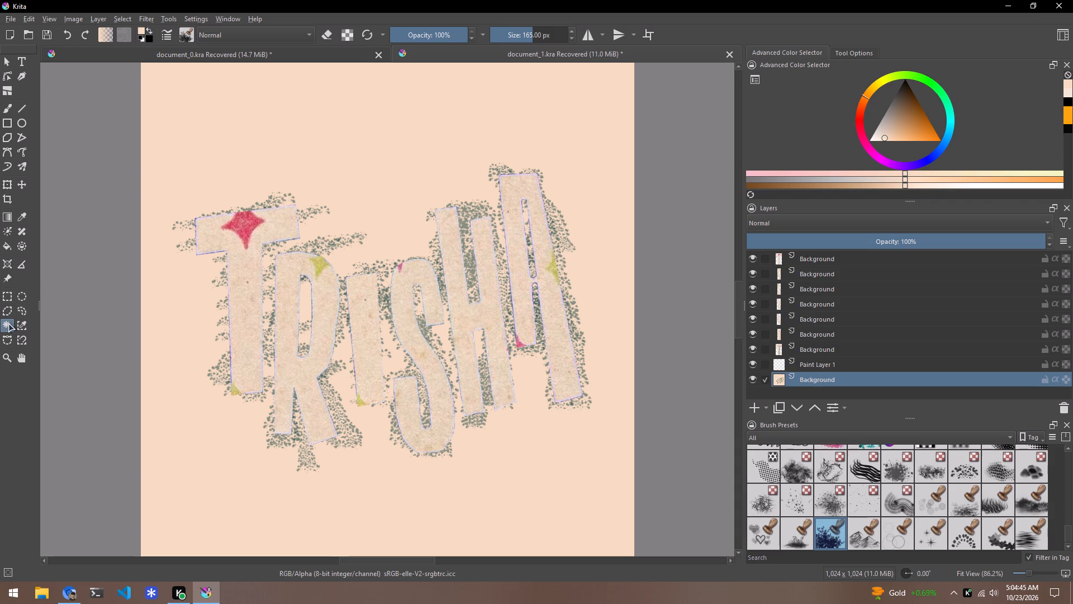
Select the letter T on the top Background layer by selecting its empty surroundings and inverting the selection.
click(816, 262)
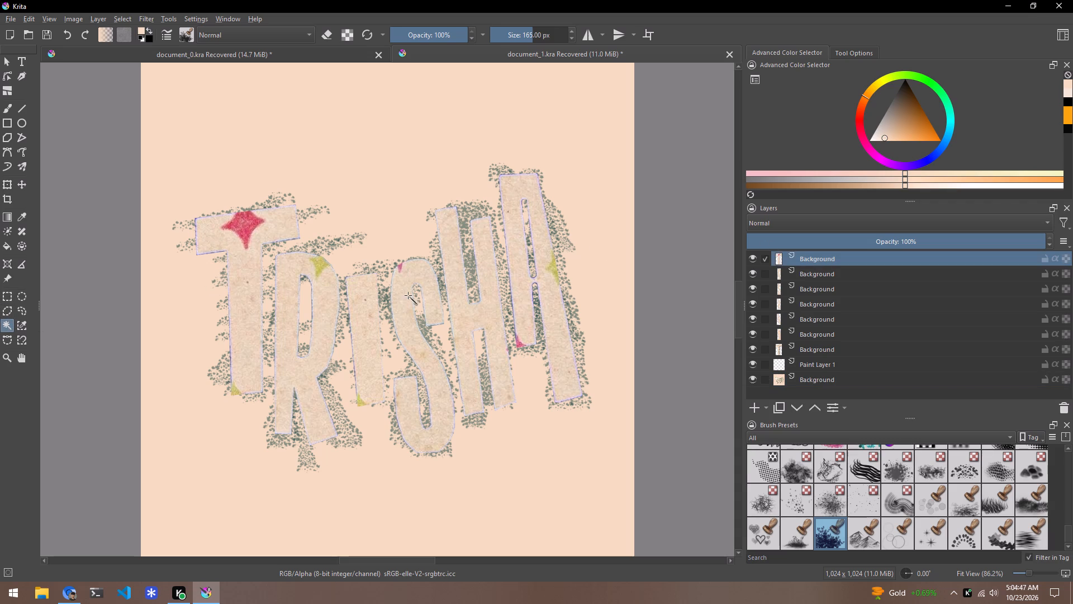
click(369, 309)
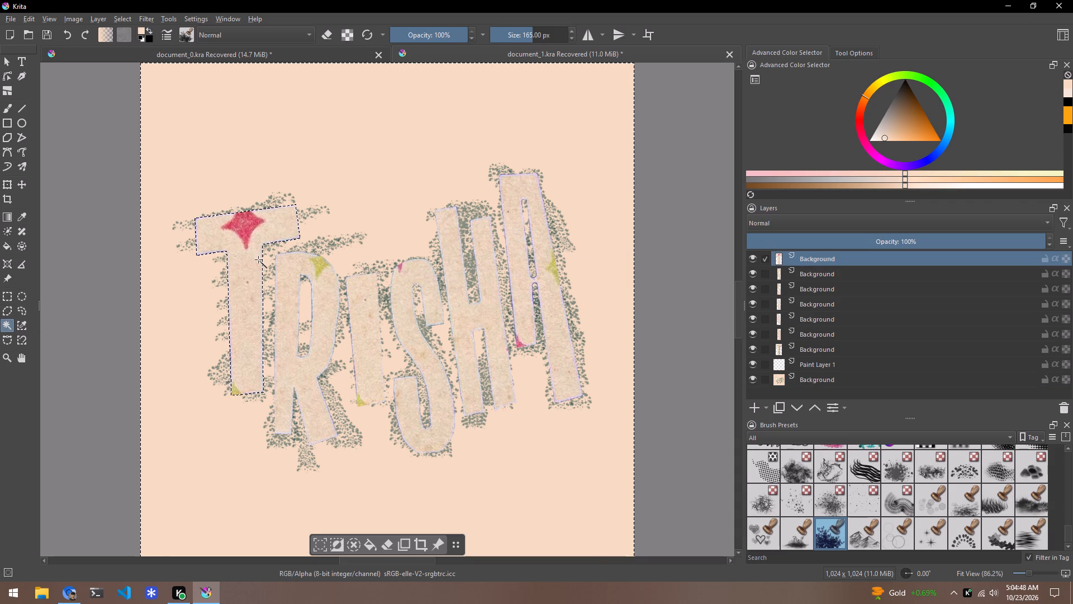
right_click(235, 263)
click(283, 320)
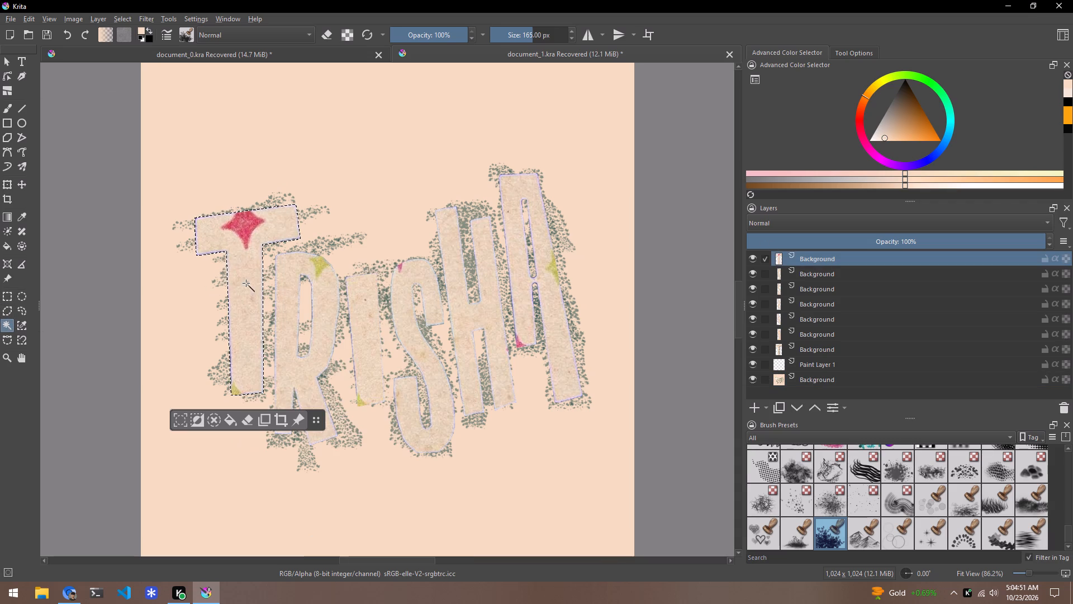
Hide the letter T's layer at the top of the stack and clear the T-shaped selection.
click(829, 380)
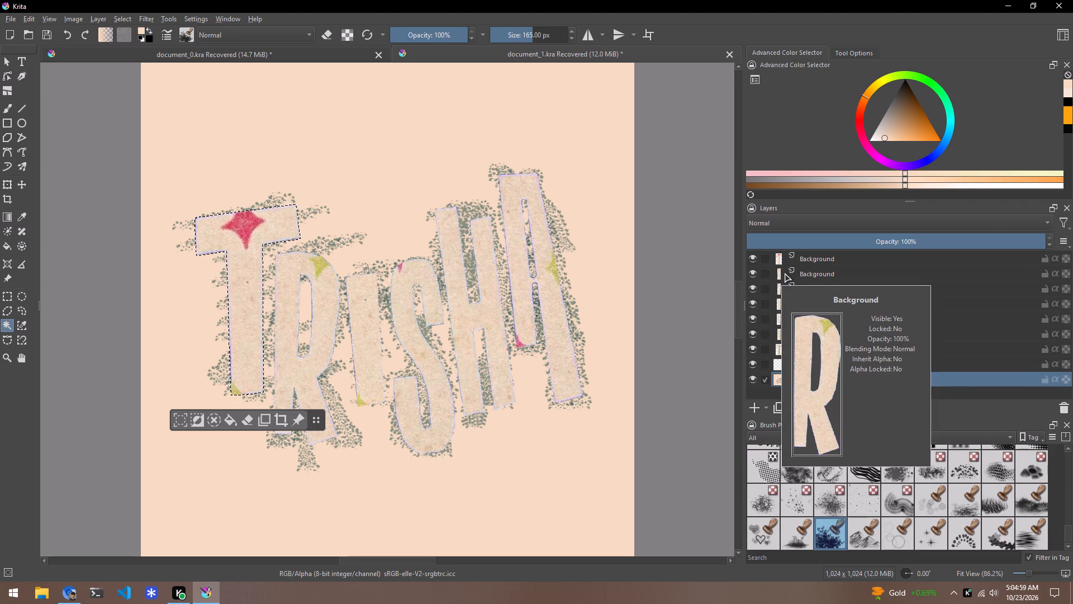
click(753, 257)
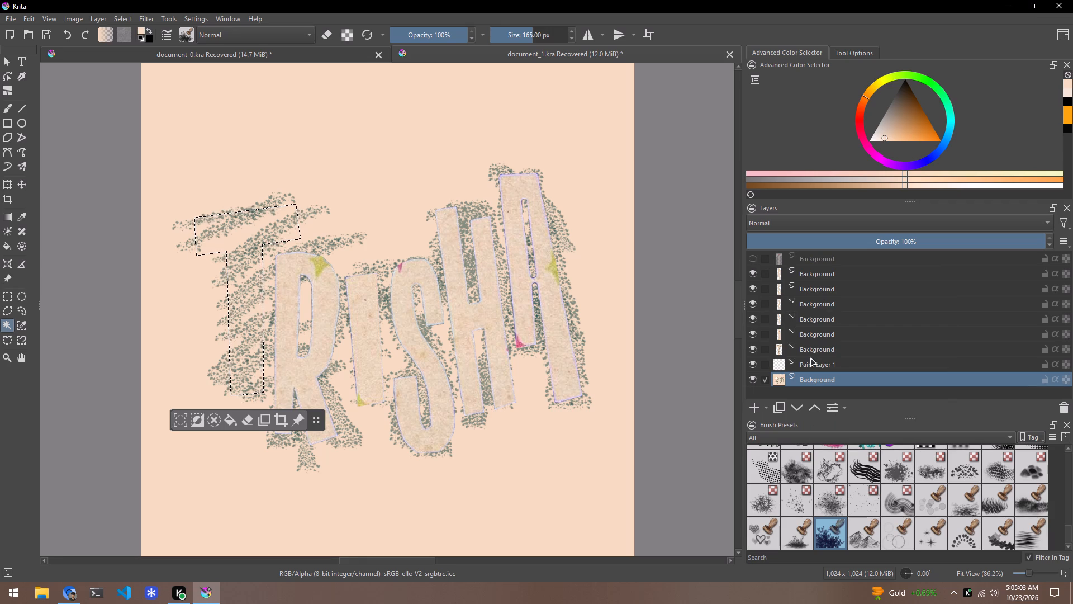
click(756, 347)
click(756, 348)
right_click(238, 290)
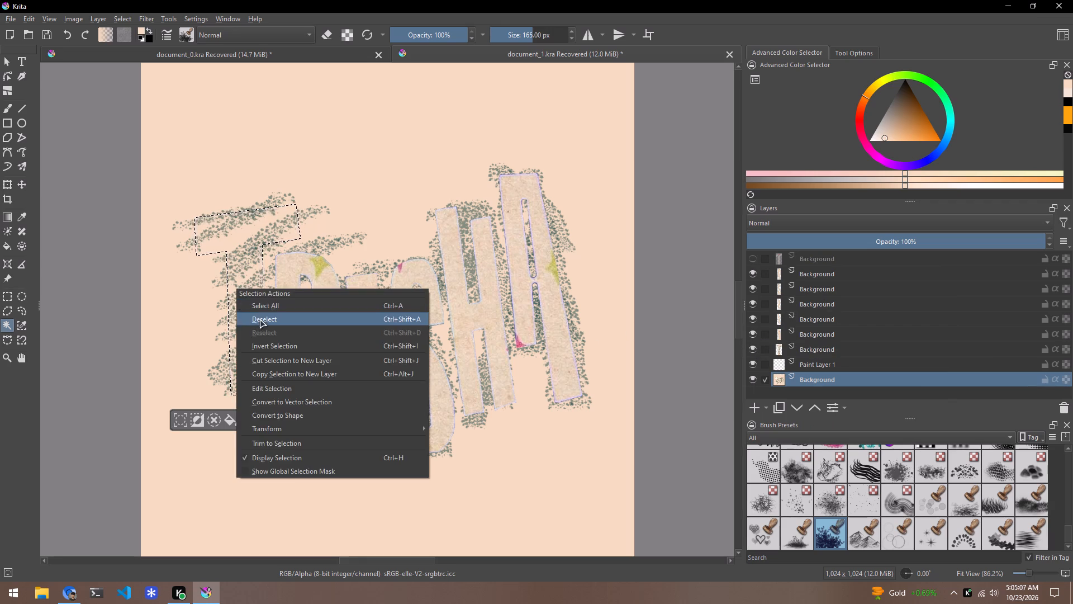
click(260, 319)
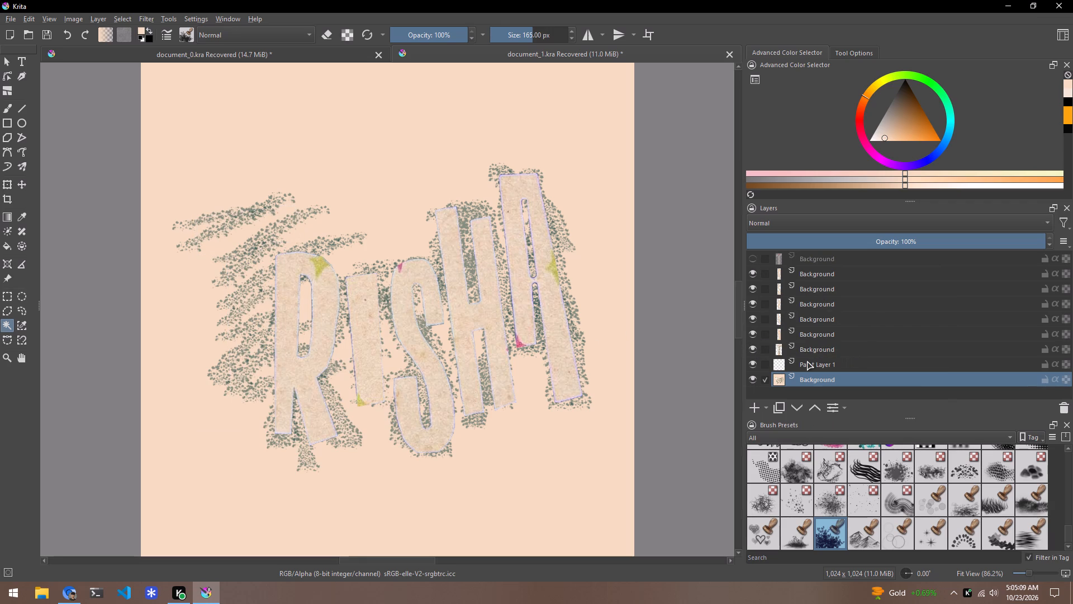
Select the letter R on the second Background layer by selecting its empty surroundings and inverting the selection.
click(822, 275)
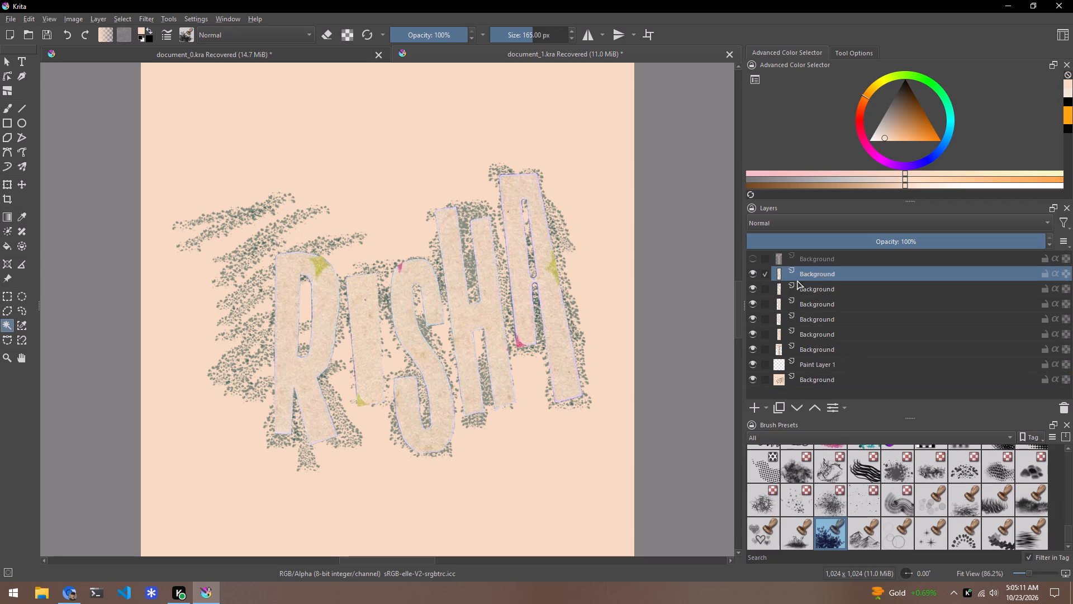
click(826, 281)
click(322, 282)
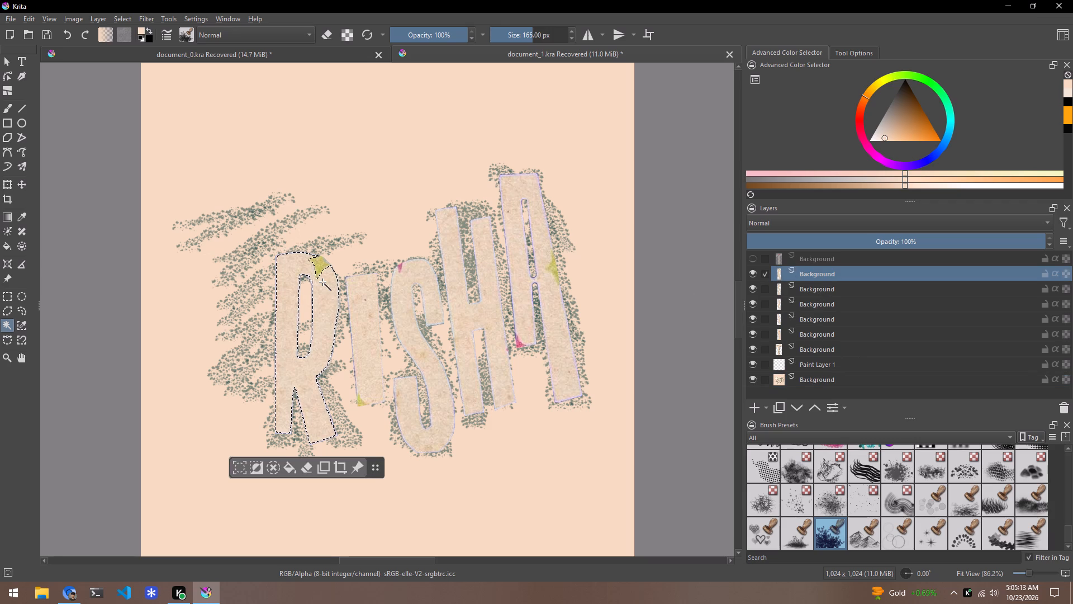
click(325, 265)
click(391, 269)
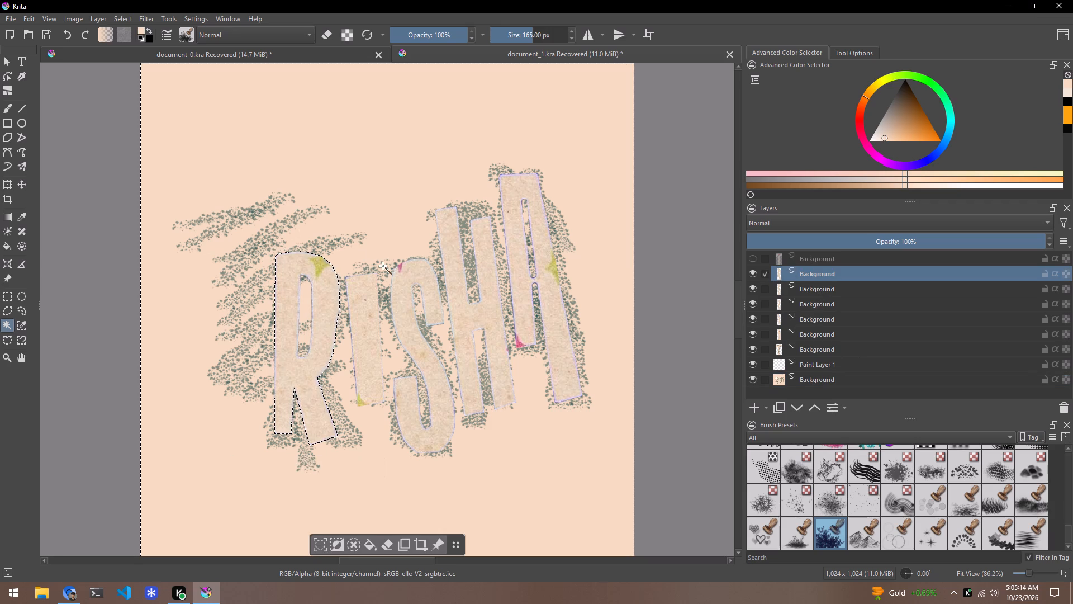
right_click(352, 251)
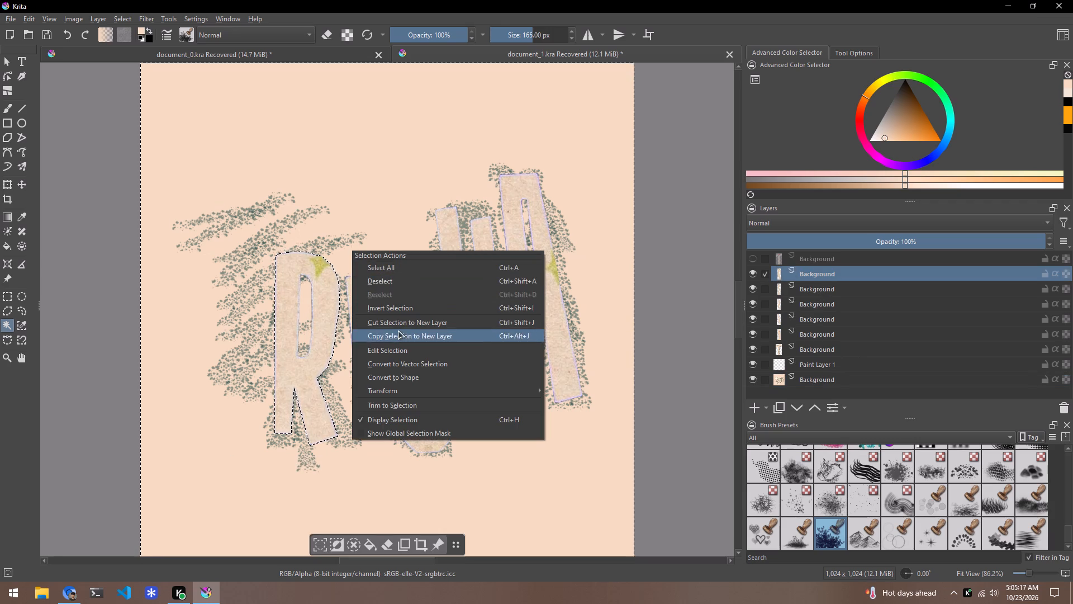
click(406, 307)
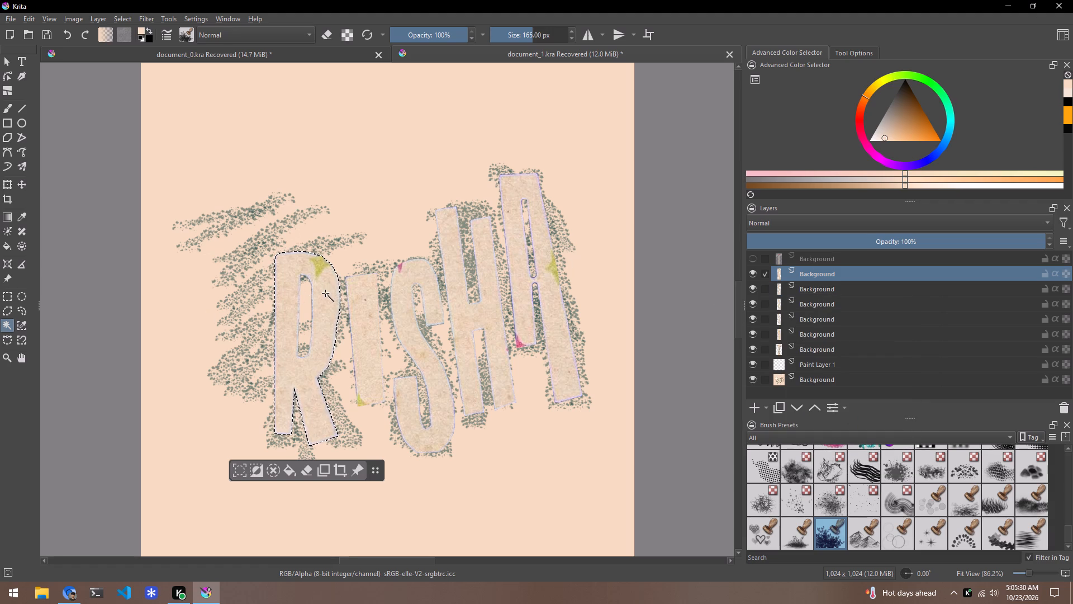
Cut the R-shaped area out of the bottom Background layer to a new layer, toggling the textured R to check it.
click(816, 378)
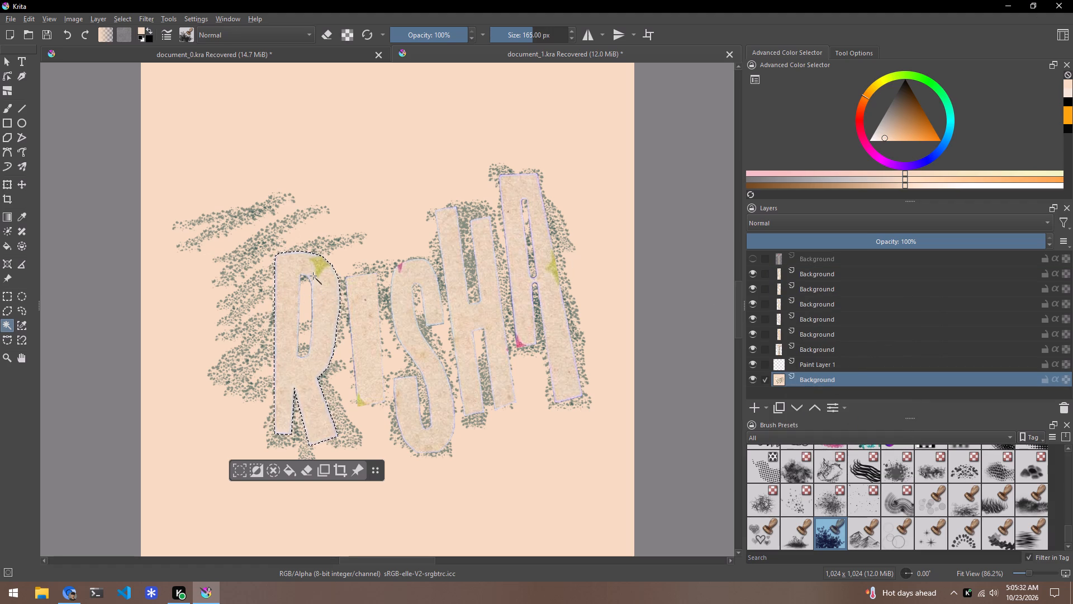
right_click(313, 276)
click(368, 347)
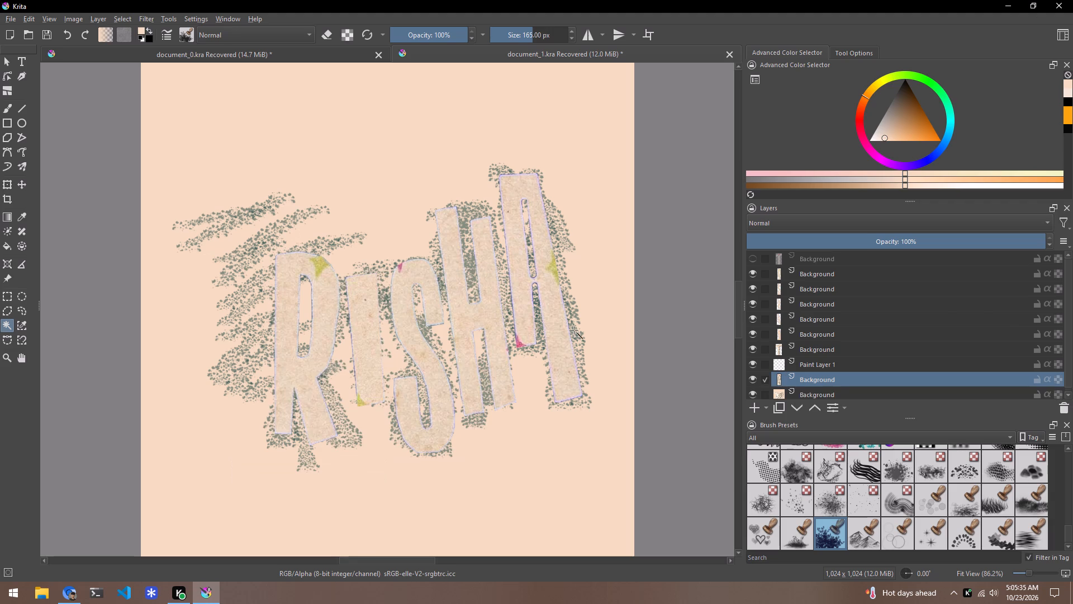
click(753, 274)
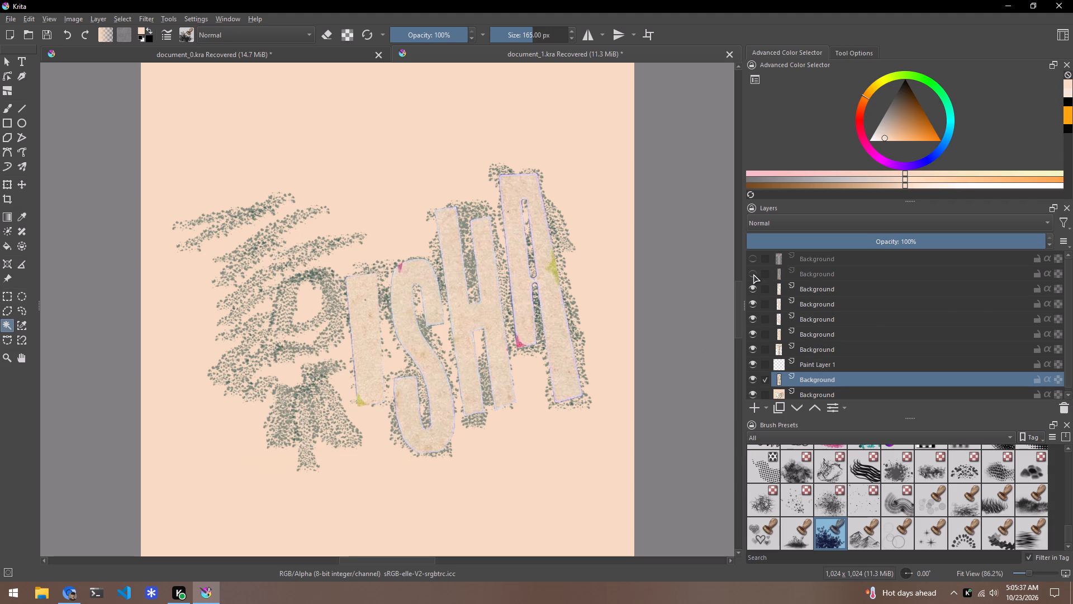
click(753, 274)
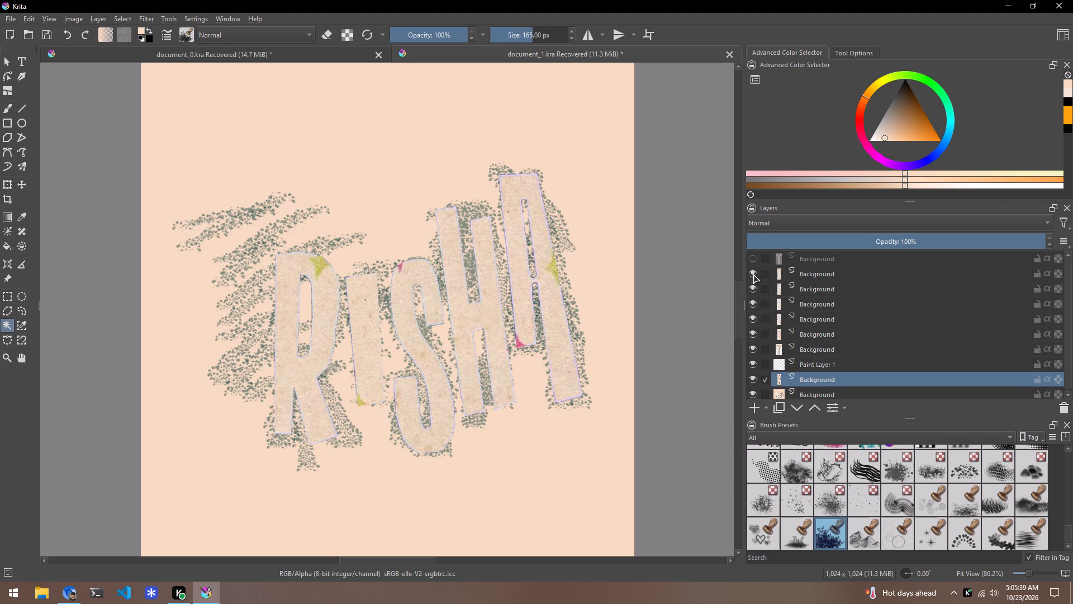
Select the R's inner opening on the textured R layer and cut that area from the R-shaped cut-out to a new layer.
click(829, 277)
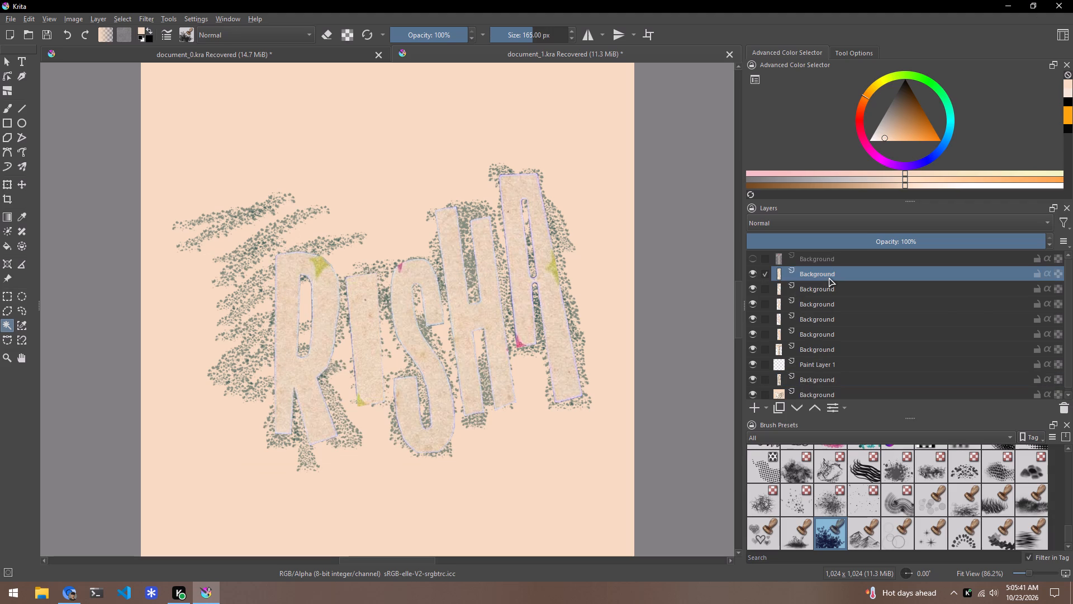
click(303, 313)
right_click(305, 323)
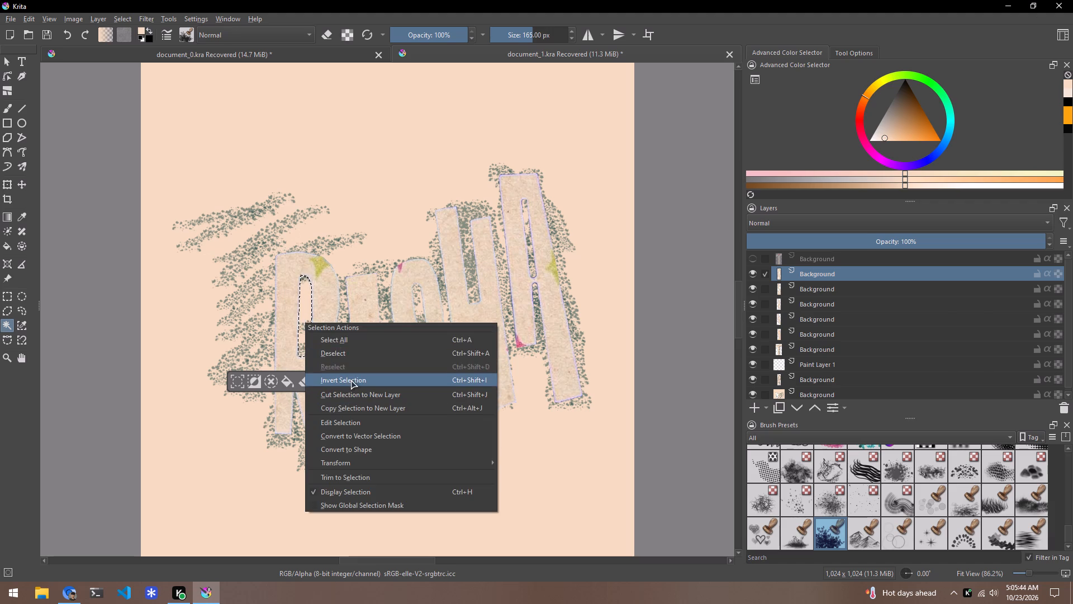
click(832, 388)
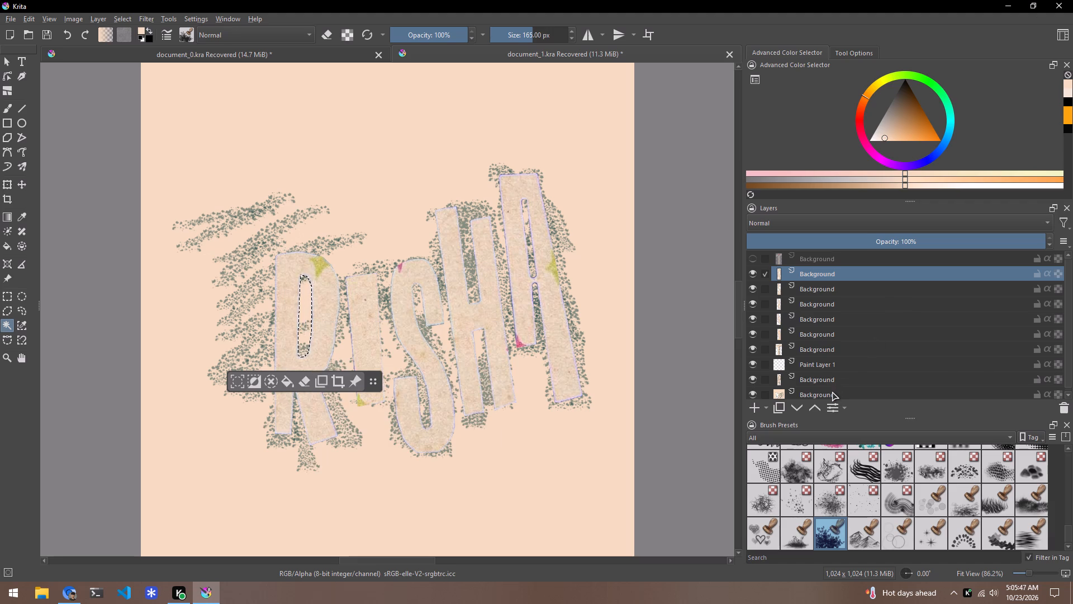
click(832, 391)
click(836, 381)
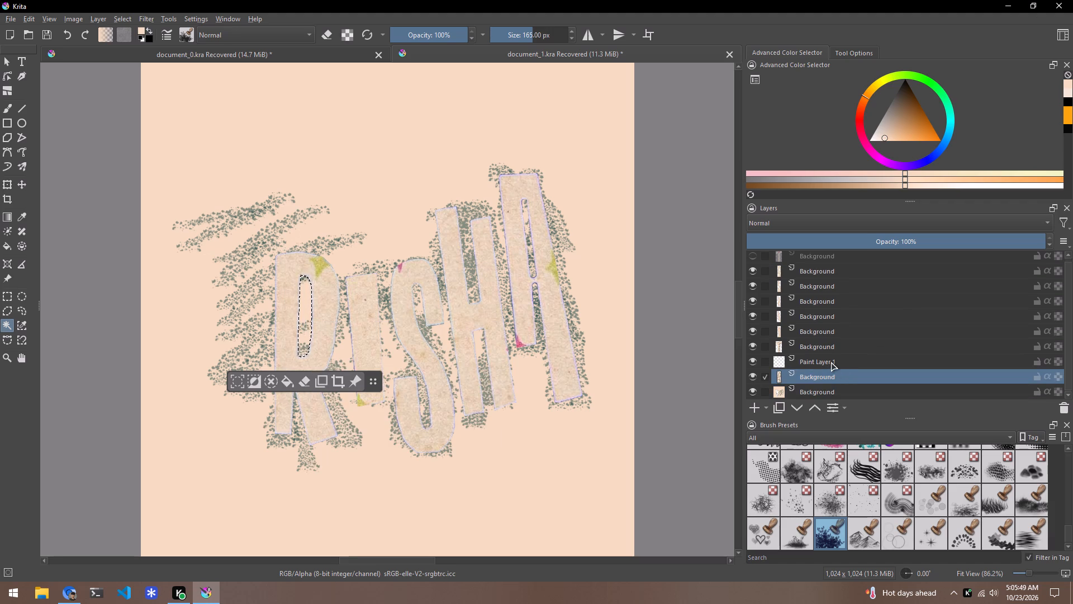
right_click(302, 318)
click(346, 393)
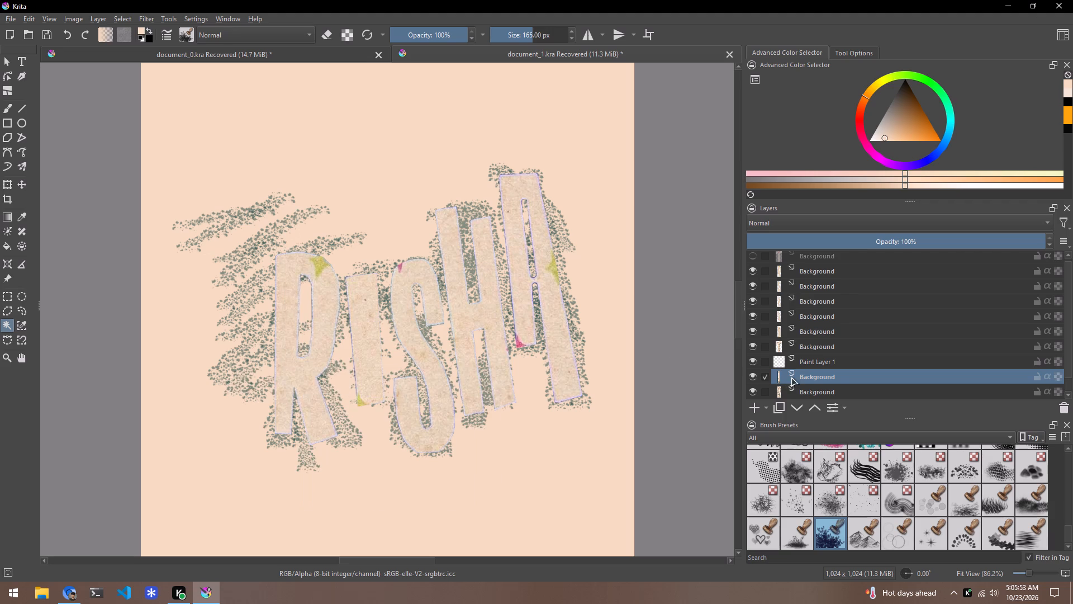
Clear the layer holding the R's inner opening and remove that layer.
click(832, 376)
click(831, 373)
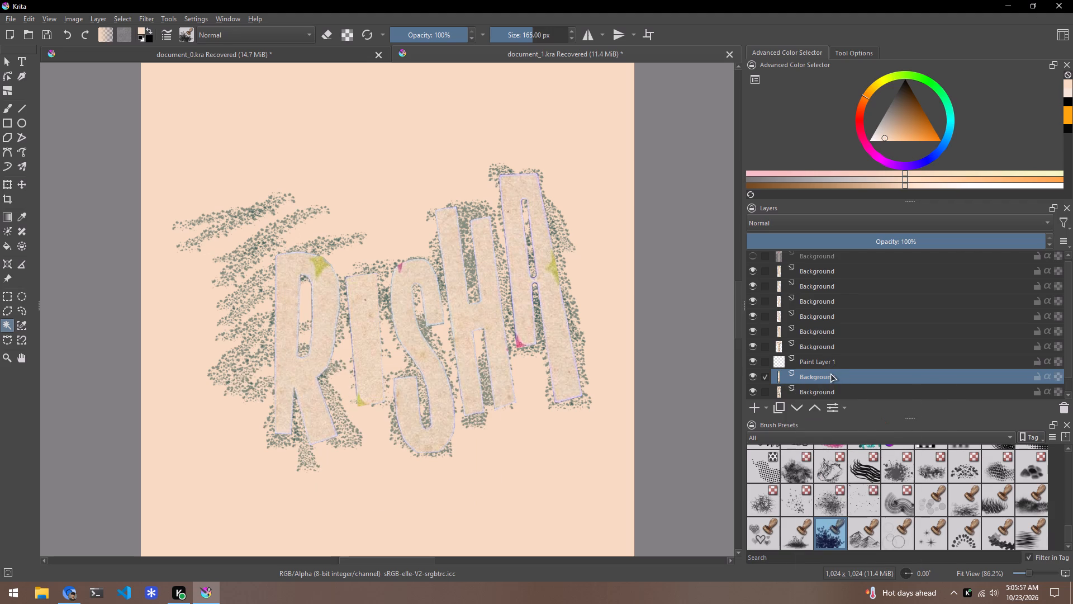
key(Delete)
click(833, 364)
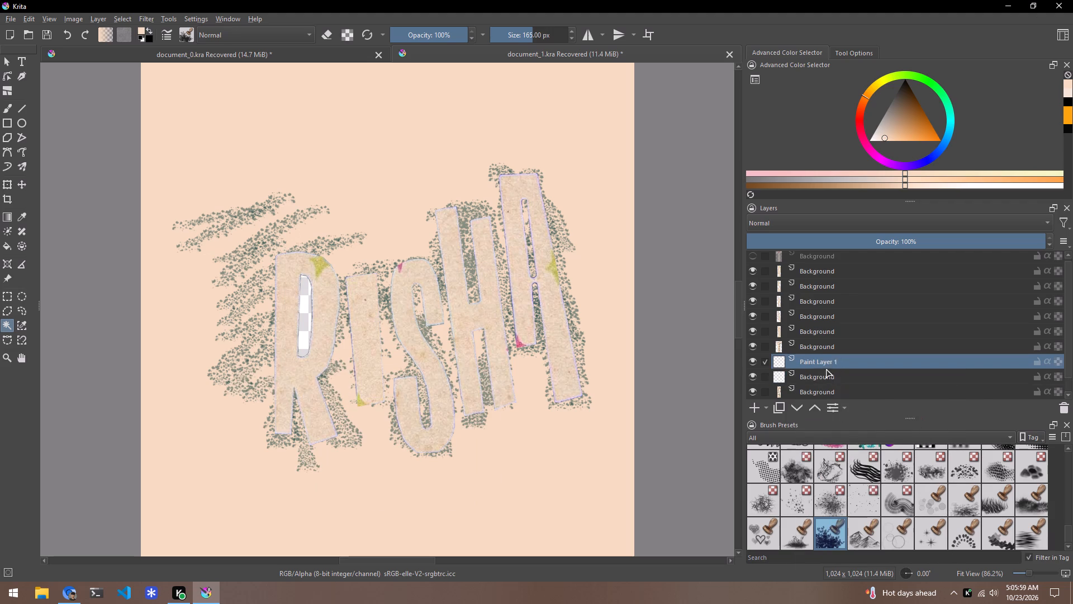
click(822, 372)
right_click(821, 372)
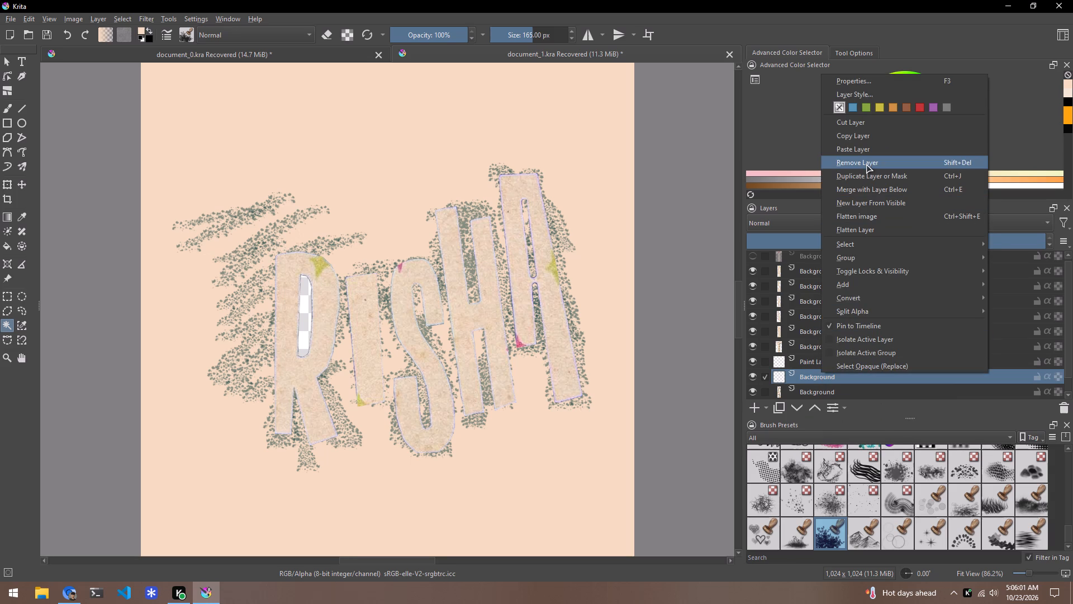
click(866, 164)
Remove Paint Layer 1 from the layer stack.
click(833, 358)
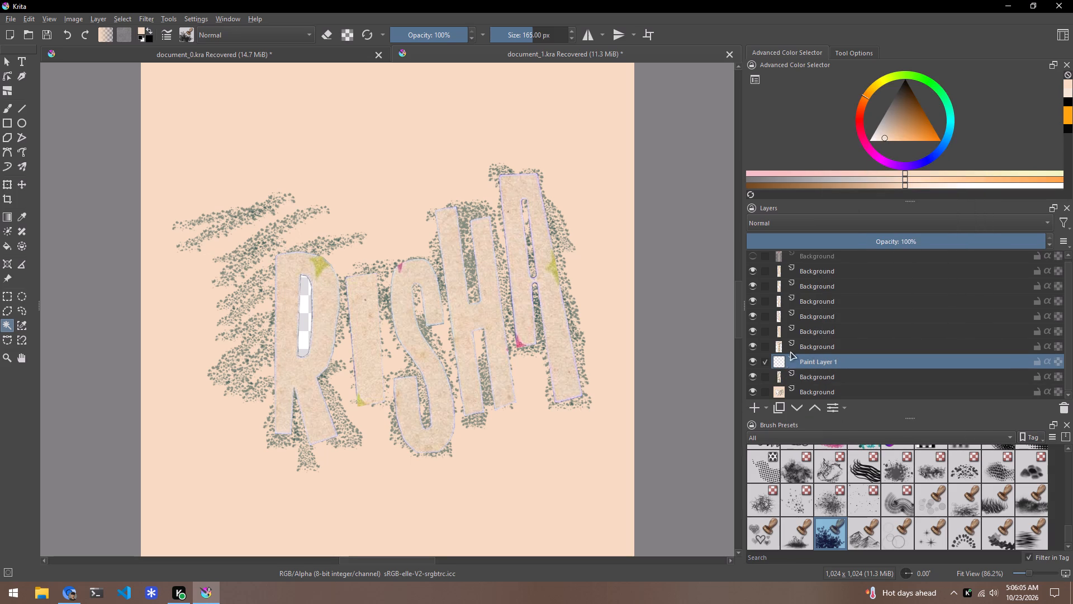
right_click(839, 356)
click(876, 149)
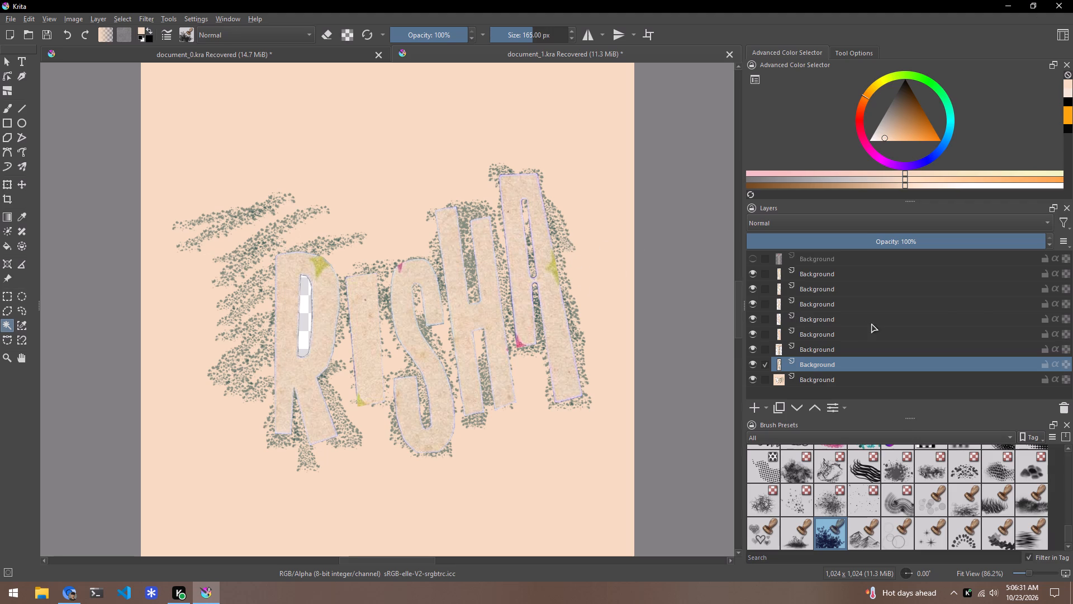
Examine the TRISHA lettering and colour palette in document_0, and return to document_1.
click(236, 59)
scroll(462, 171, down, 2)
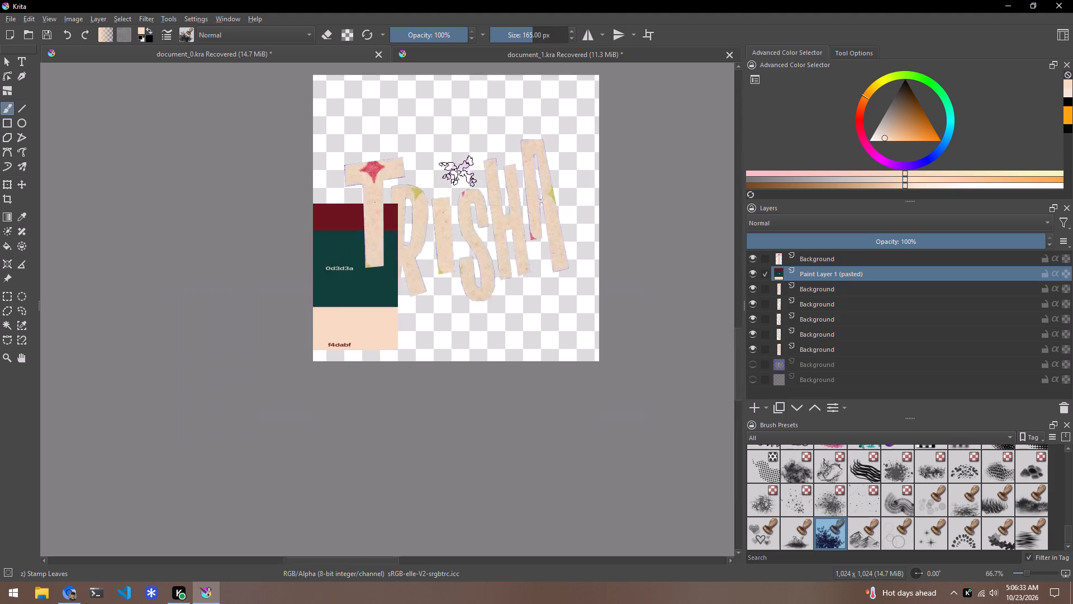
scroll(458, 172, down, 2)
scroll(453, 159, up, 5)
scroll(324, 178, down, 3)
scroll(412, 209, up, 3)
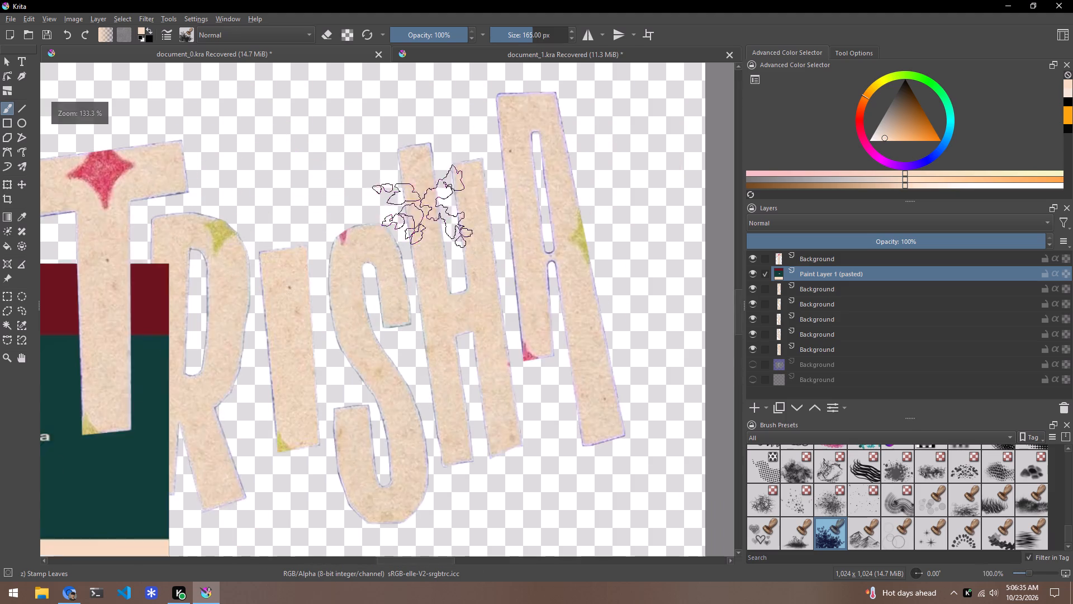
scroll(464, 203, down, 3)
scroll(430, 138, up, 2)
scroll(430, 138, down, 1)
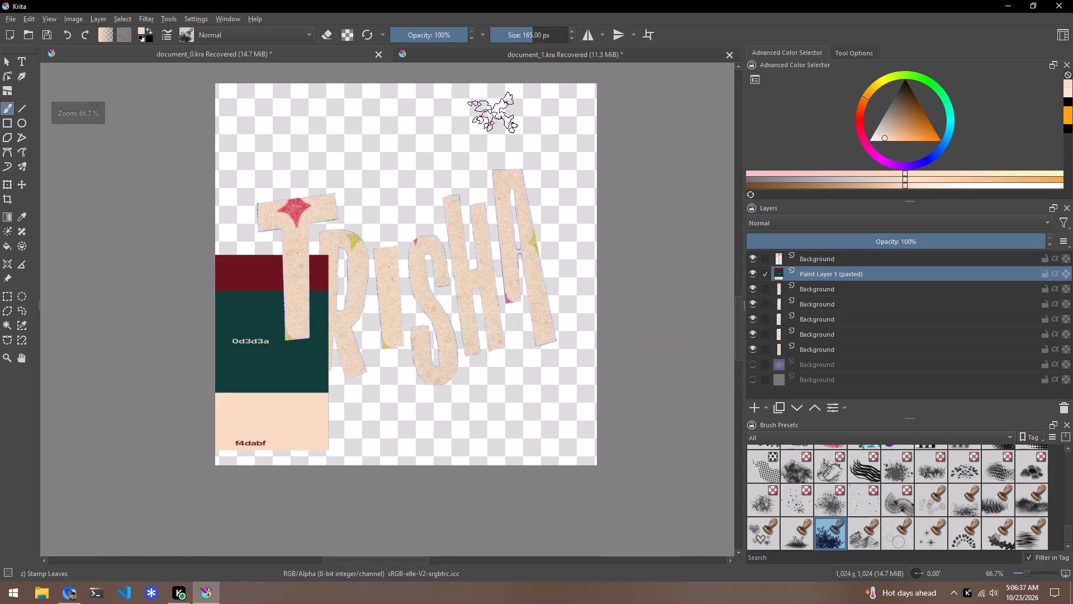
scroll(554, 101, up, 1)
scroll(554, 101, down, 1)
scroll(411, 108, up, 1)
scroll(411, 108, down, 1)
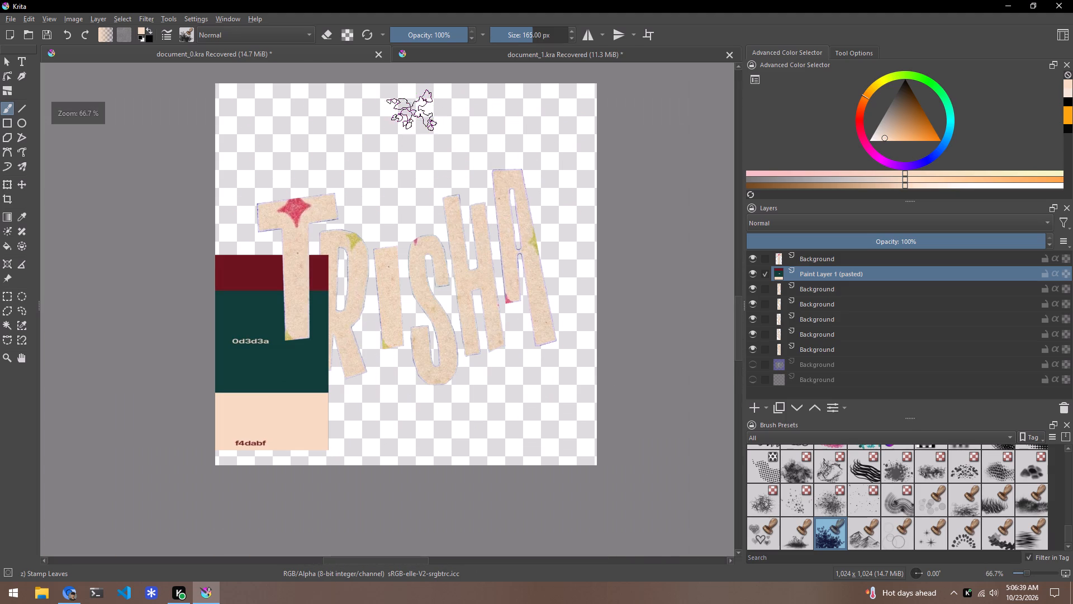
scroll(477, 131, up, 2)
scroll(477, 131, down, 2)
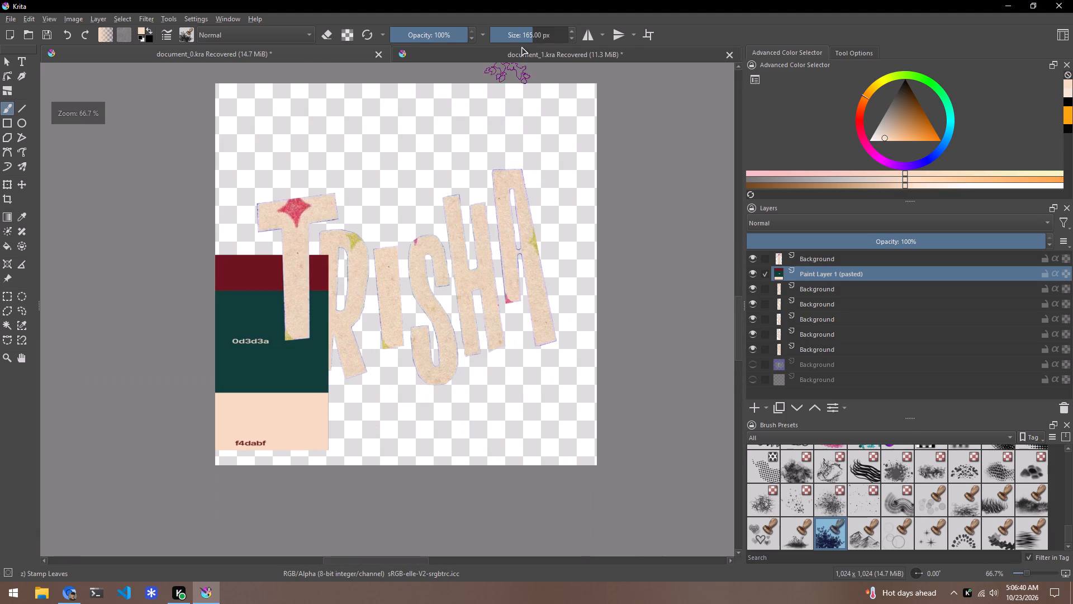
click(525, 55)
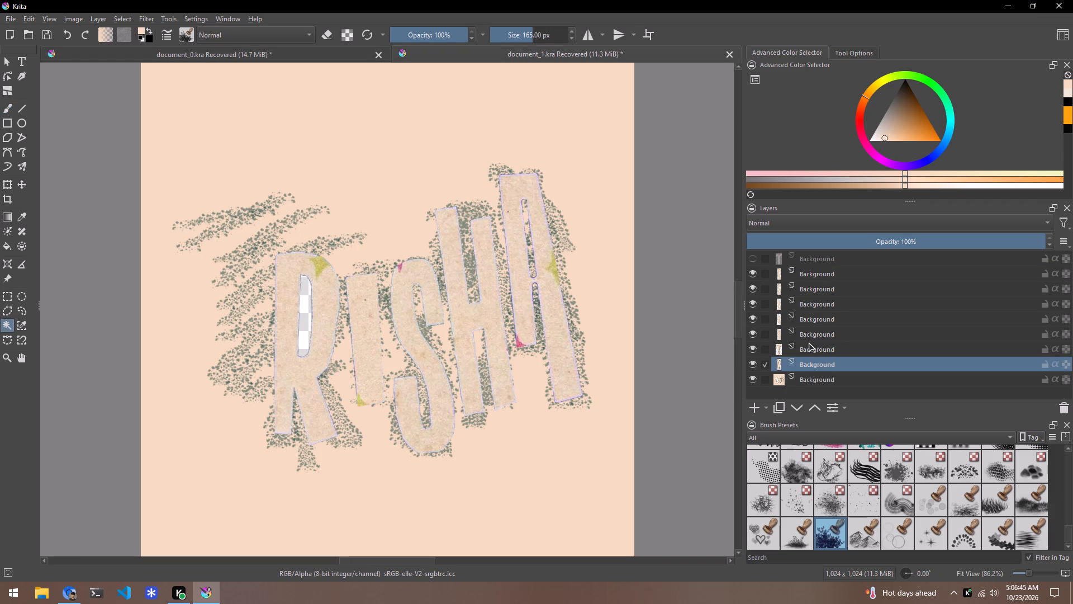
Hide the textured R layer and the T- and R-shaped cut-out layers just above the bottom Background layer.
click(751, 272)
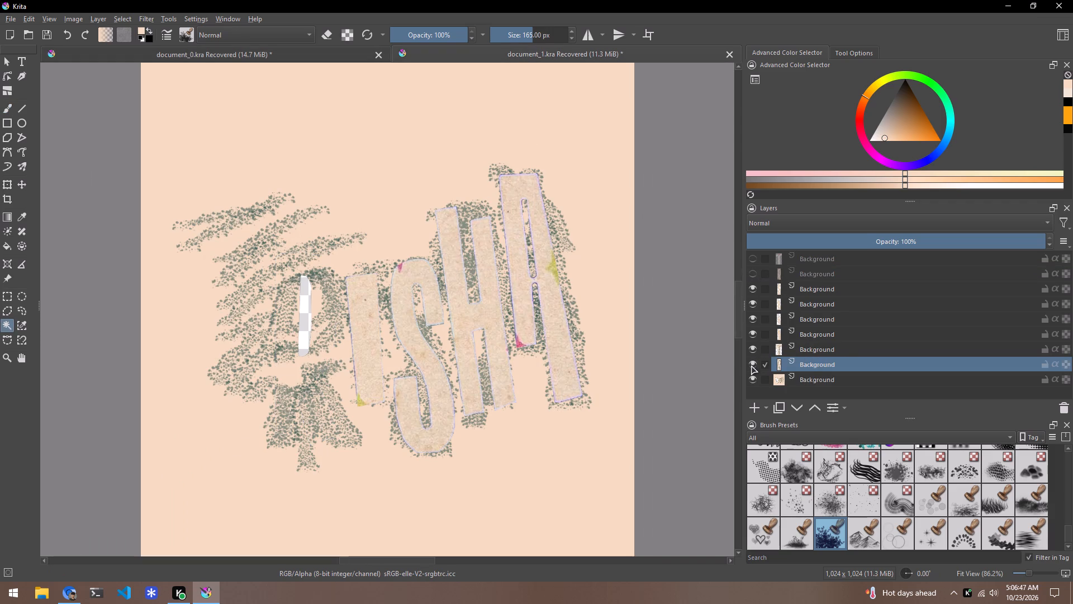
click(751, 365)
click(749, 350)
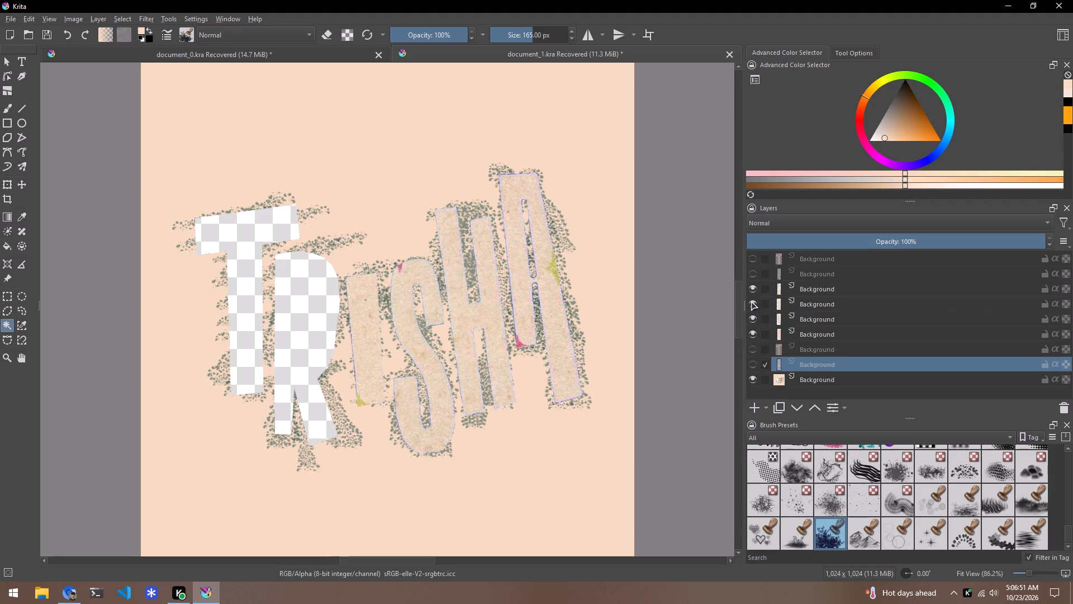
Select the S shape using the textured S layer and an inverted selection, and cut it from the bottom Background layer to a new layer.
click(831, 287)
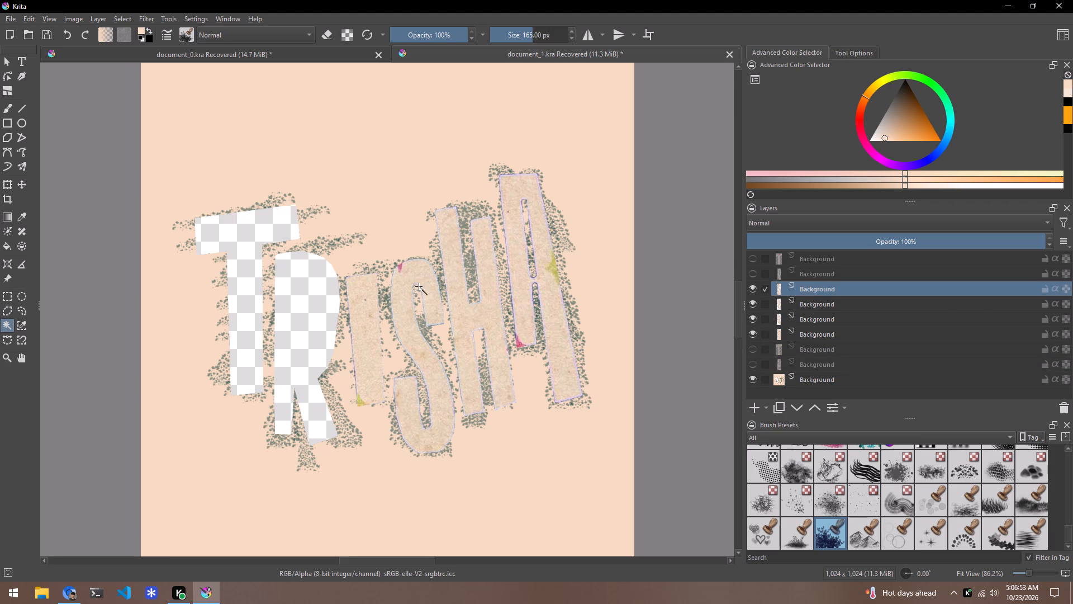
click(364, 307)
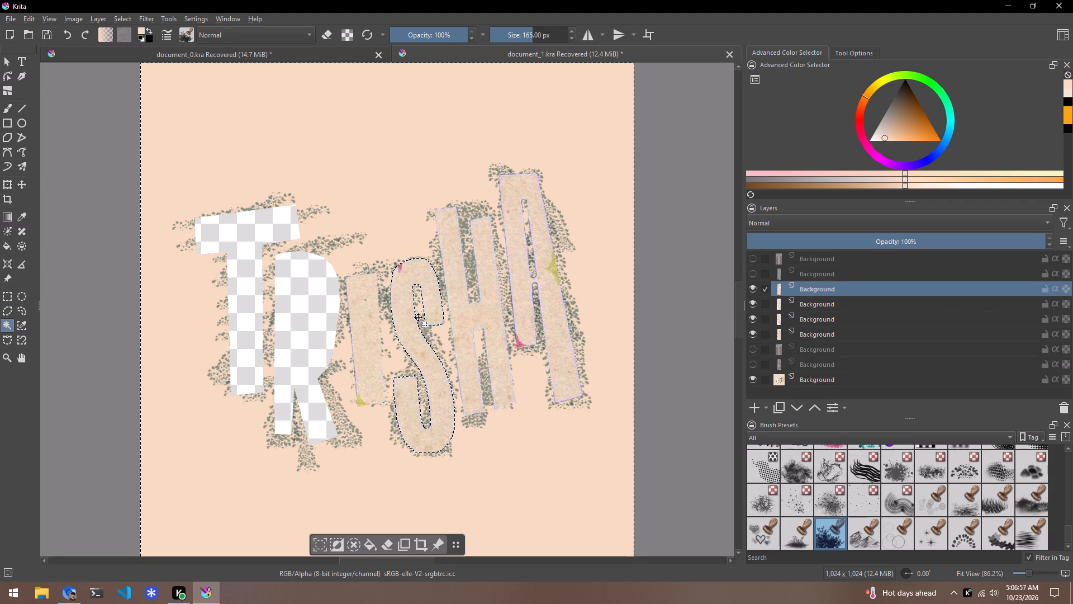
click(440, 338)
right_click(432, 335)
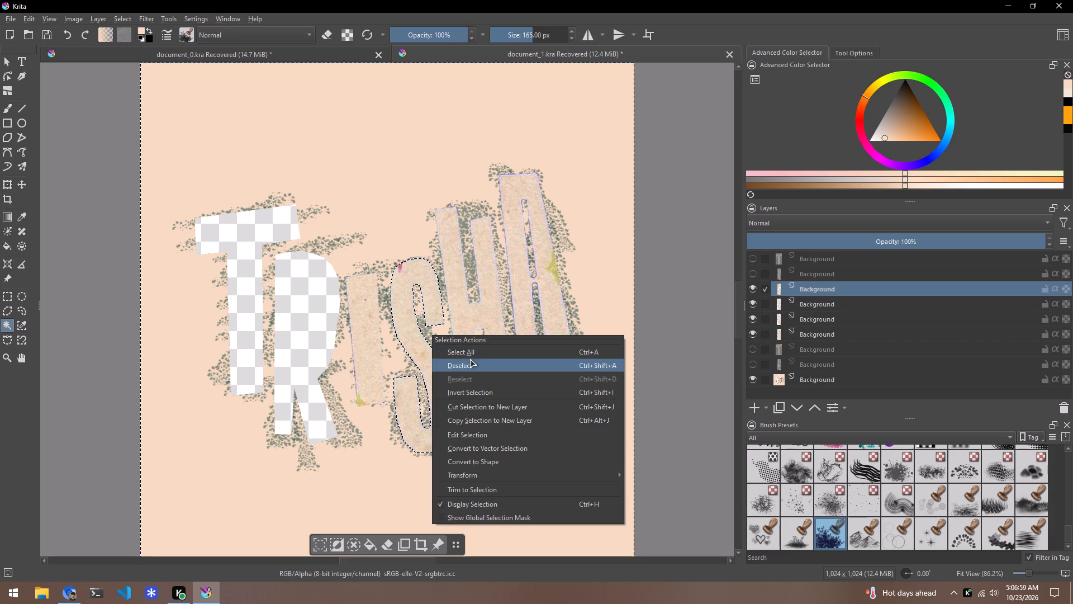
click(471, 395)
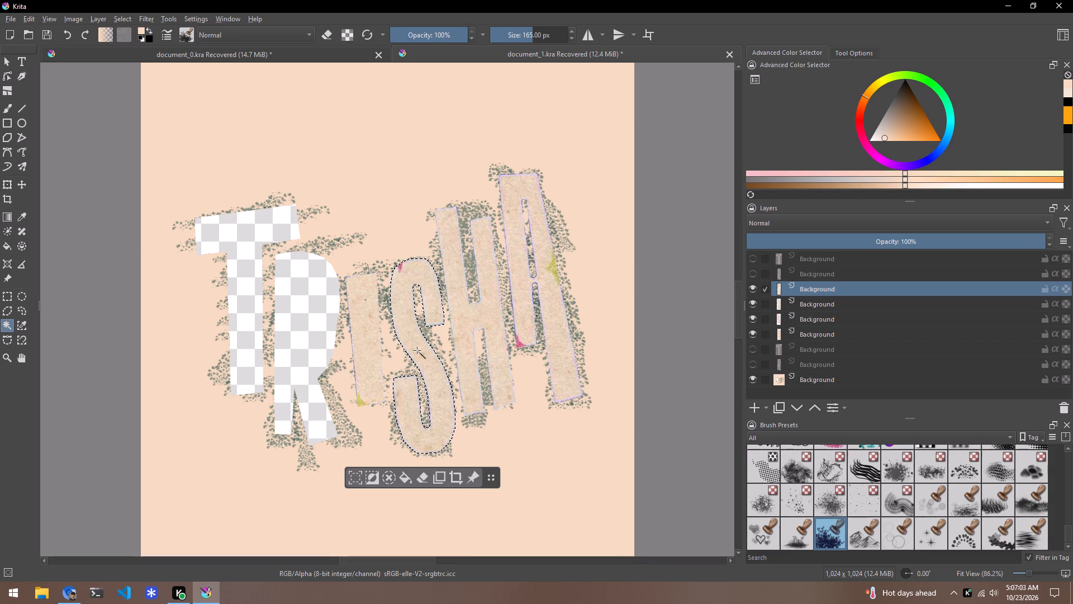
click(876, 382)
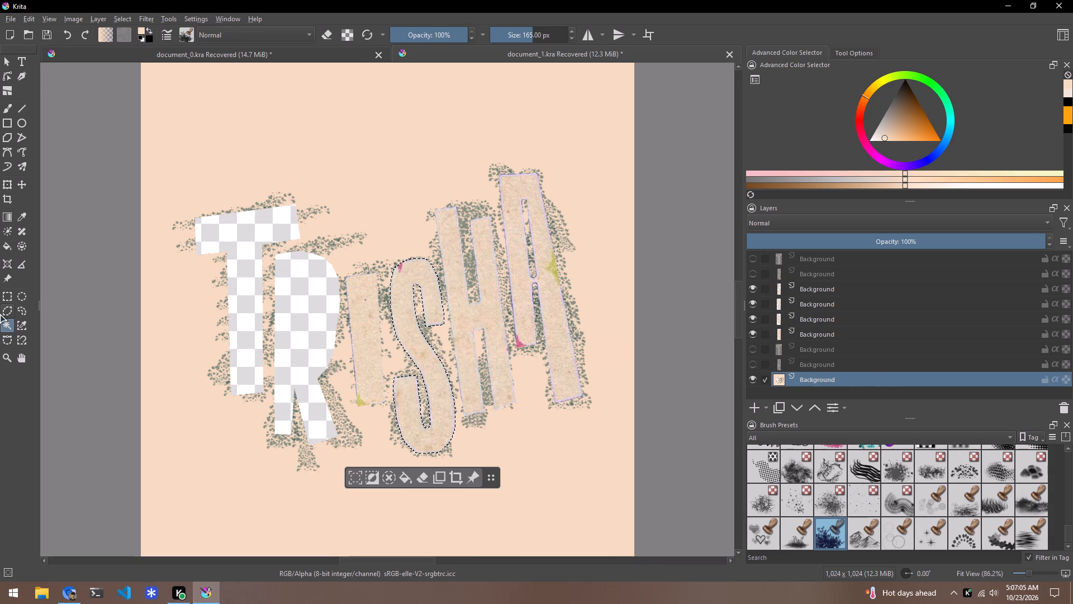
right_click(409, 333)
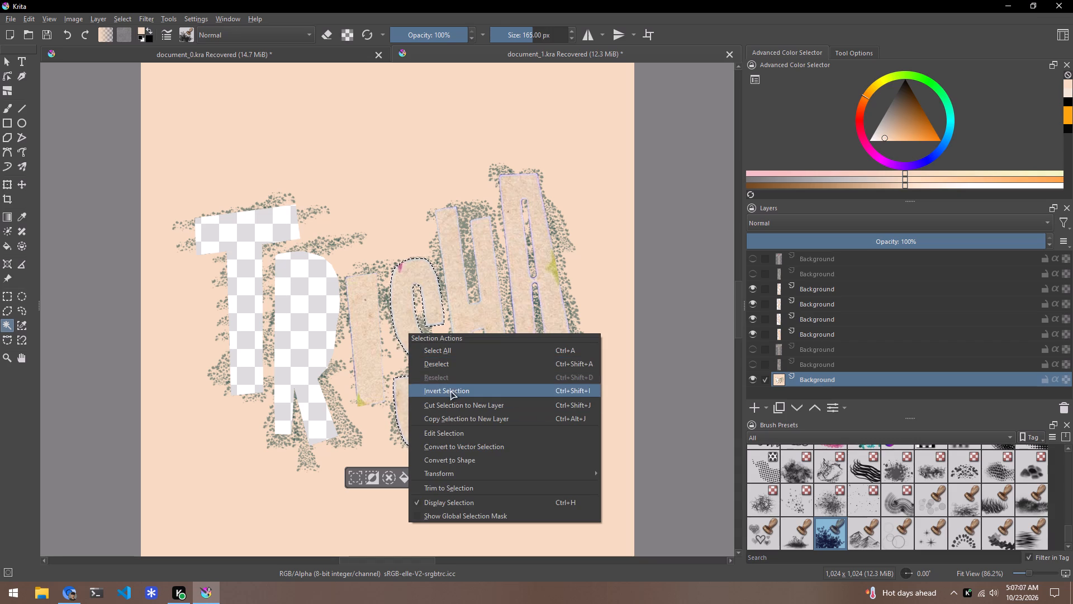
click(454, 404)
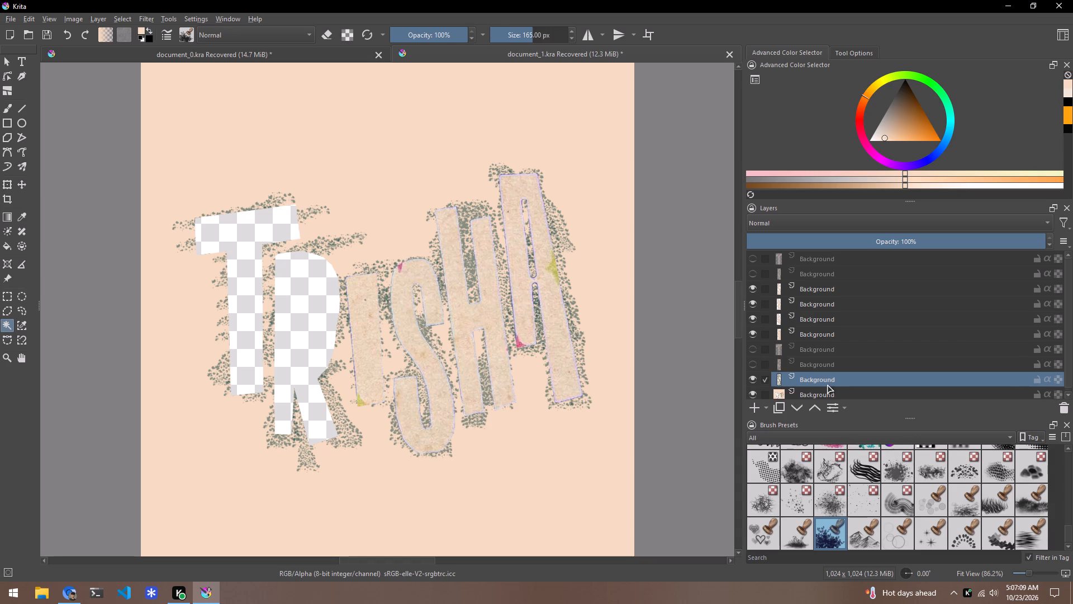
Hide the S-shaped cut-out layer and the textured S layer.
click(754, 380)
click(756, 288)
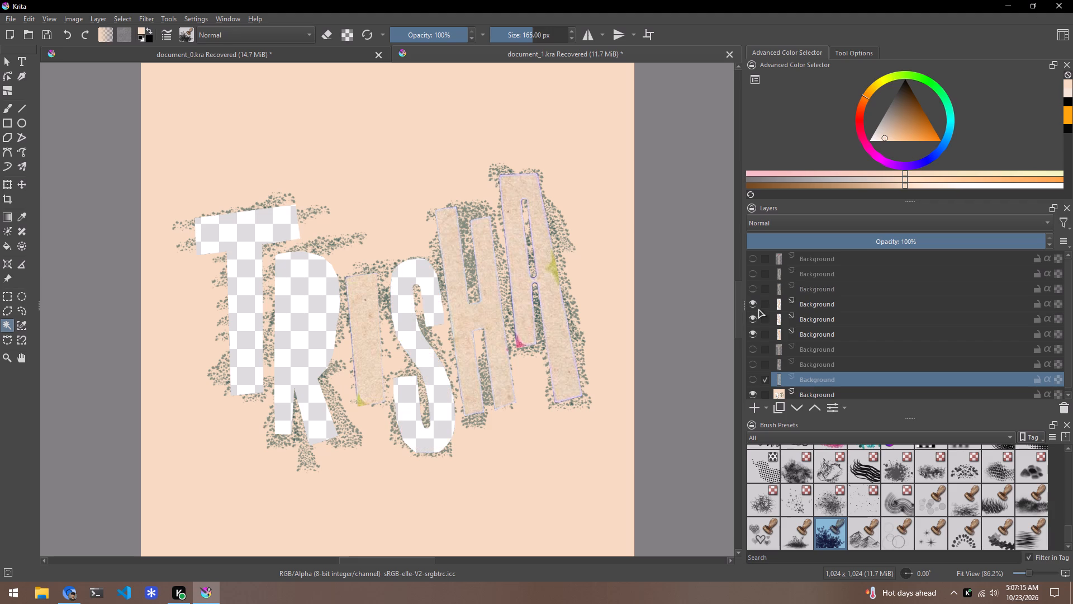
Select the H shape using the textured H layer and an inverted selection, and cut it from the bottom Background layer to a new layer.
click(808, 302)
click(623, 267)
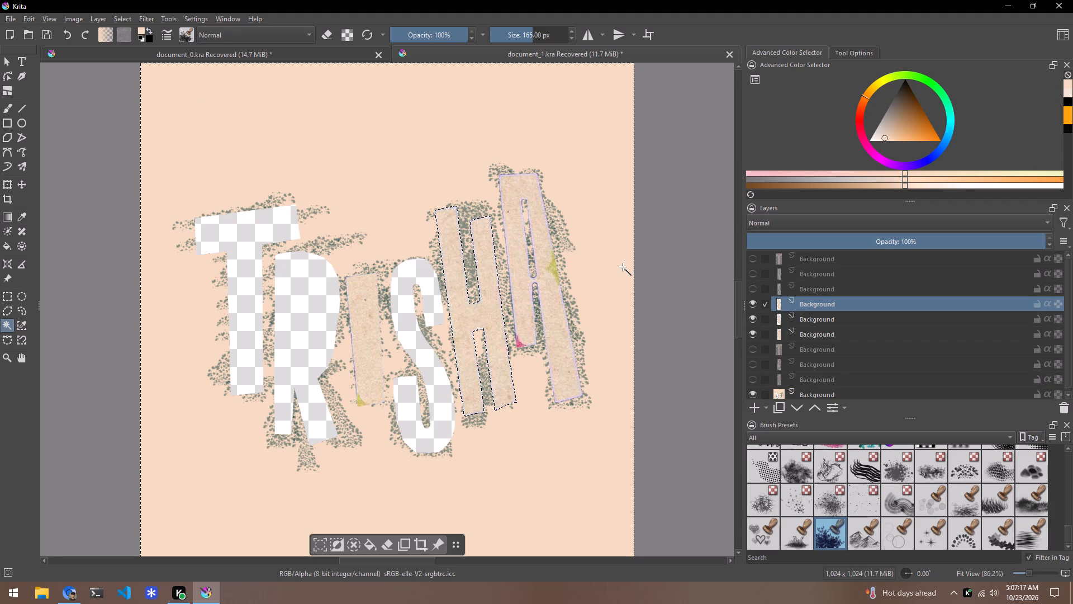
right_click(518, 288)
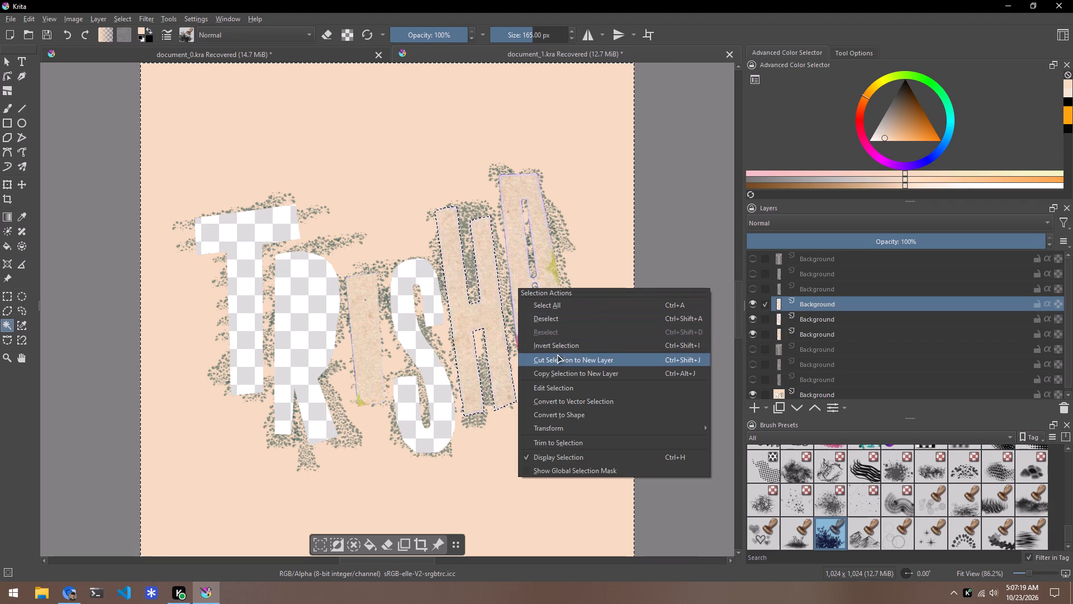
click(556, 346)
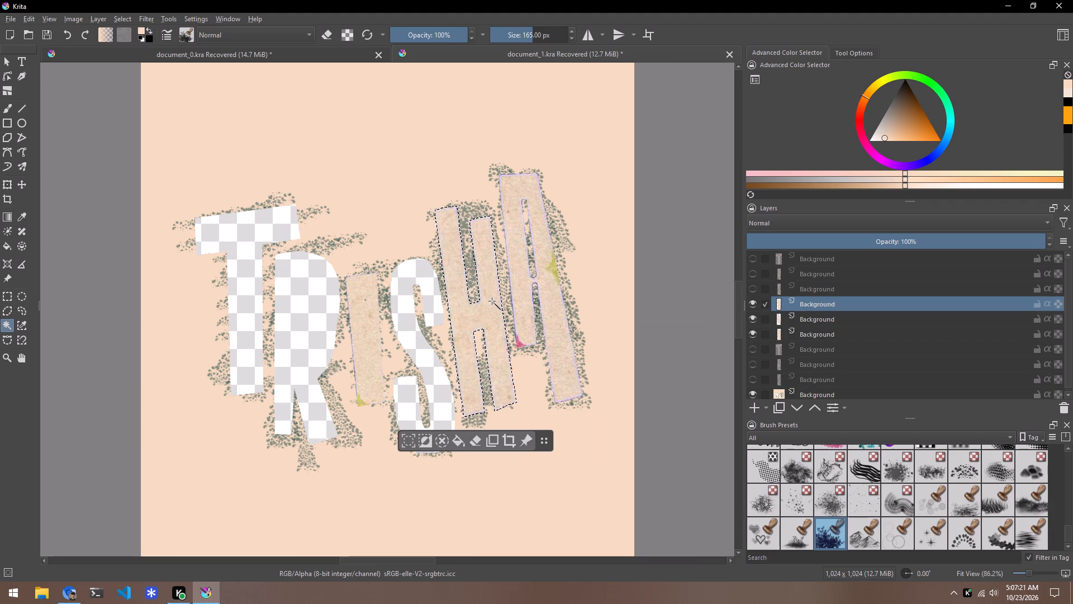
click(819, 397)
right_click(490, 308)
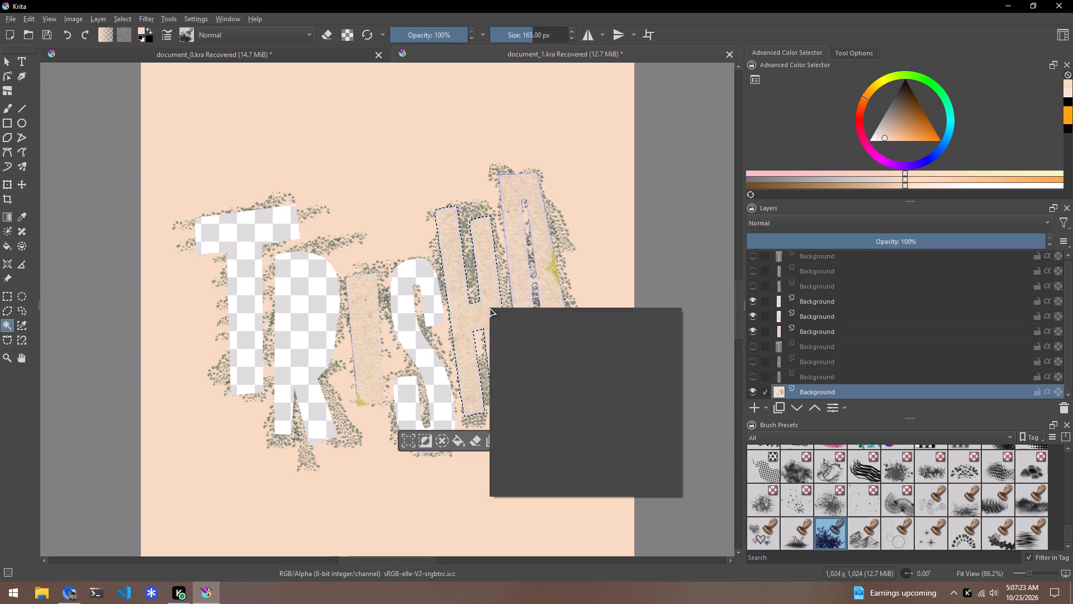
click(536, 375)
Hide the H-shaped cut-out layer just above the bottom Background layer and the textured H layer.
scroll(844, 348, down, 2)
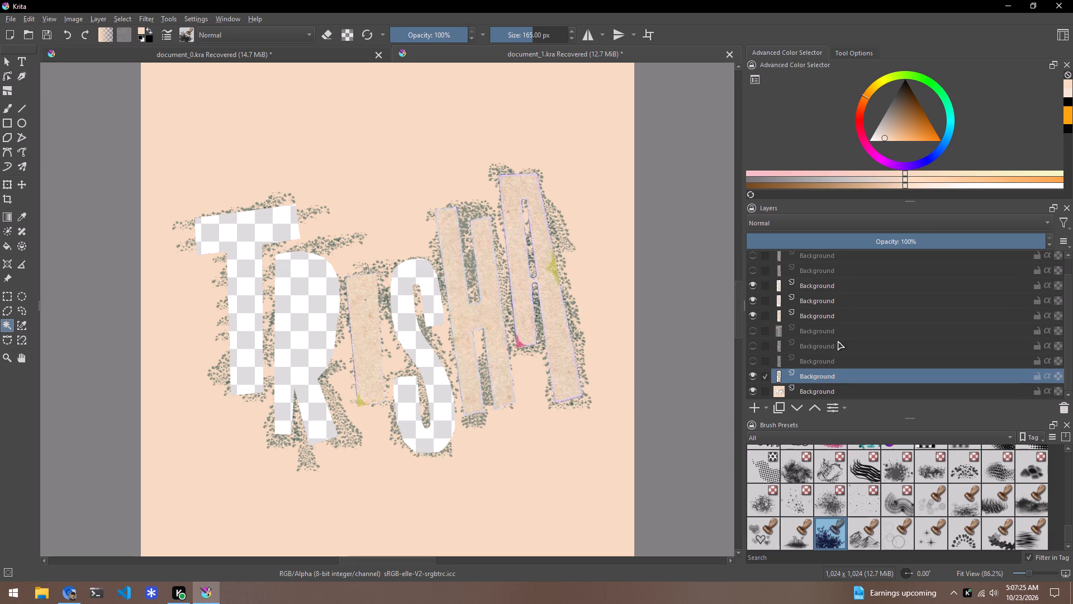
scroll(815, 362, up, 2)
scroll(813, 356, down, 2)
scroll(812, 353, up, 1)
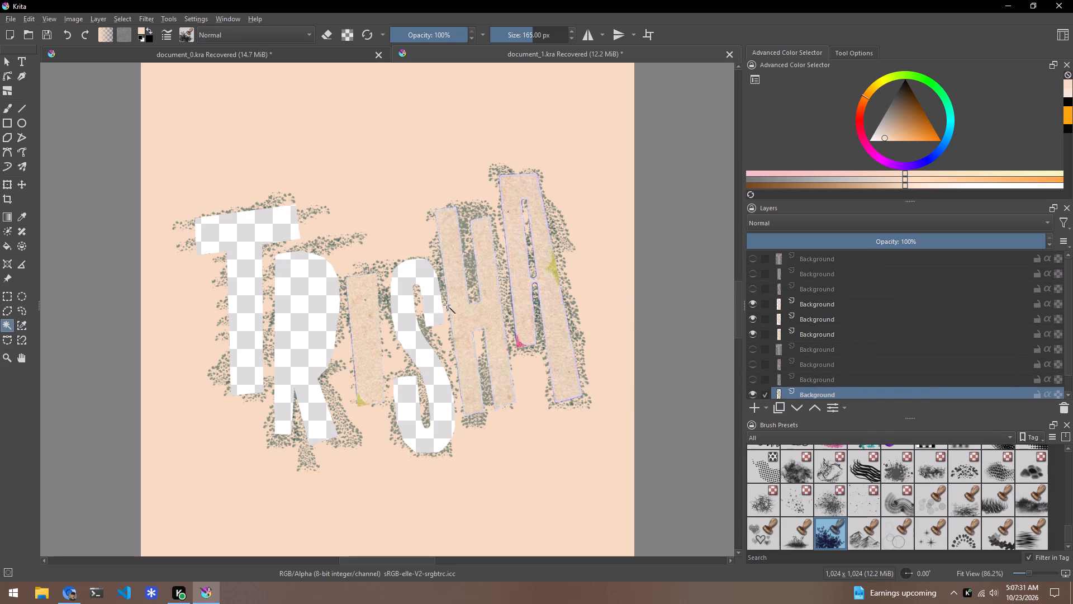
scroll(789, 367, down, 1)
click(763, 376)
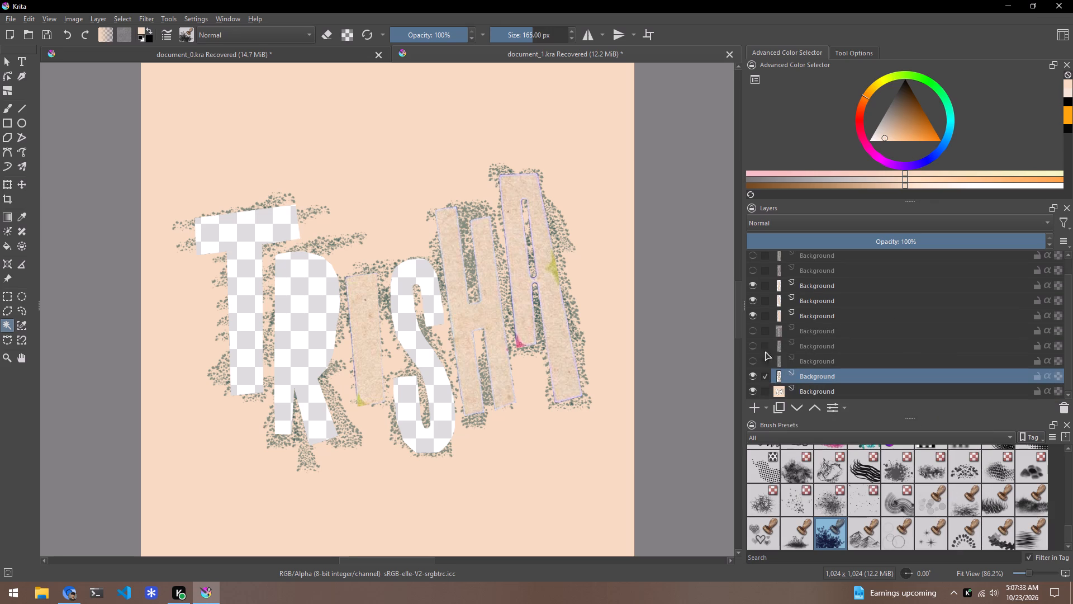
click(765, 375)
click(753, 376)
scroll(785, 364, up, 3)
click(753, 302)
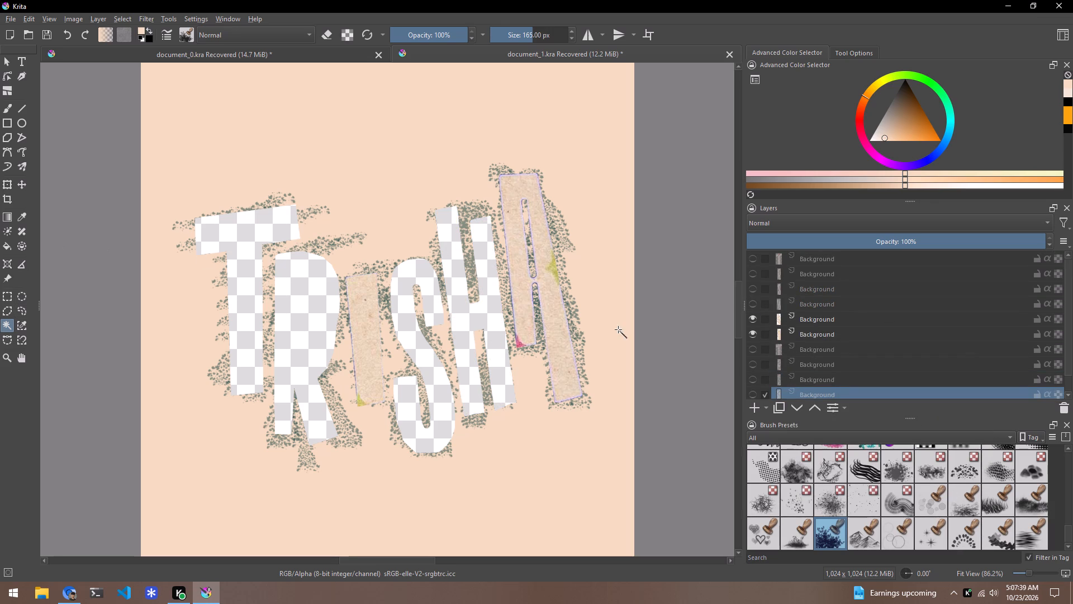
Select the A's enclosed inner opening on the textured A layer and cut that area from the bottom Background layer to a new layer.
click(832, 319)
click(412, 284)
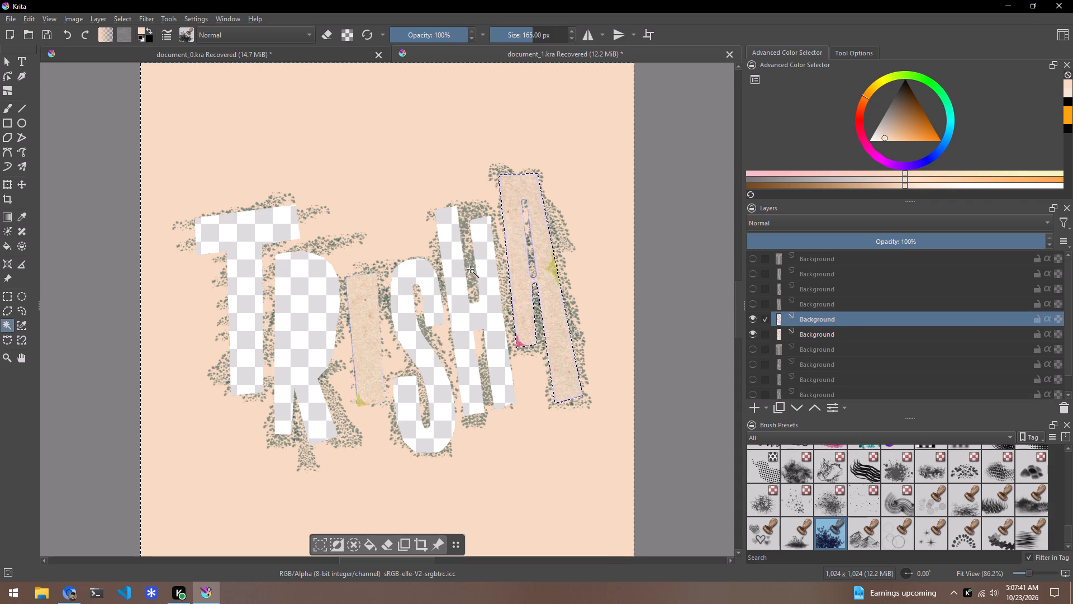
click(530, 237)
click(581, 233)
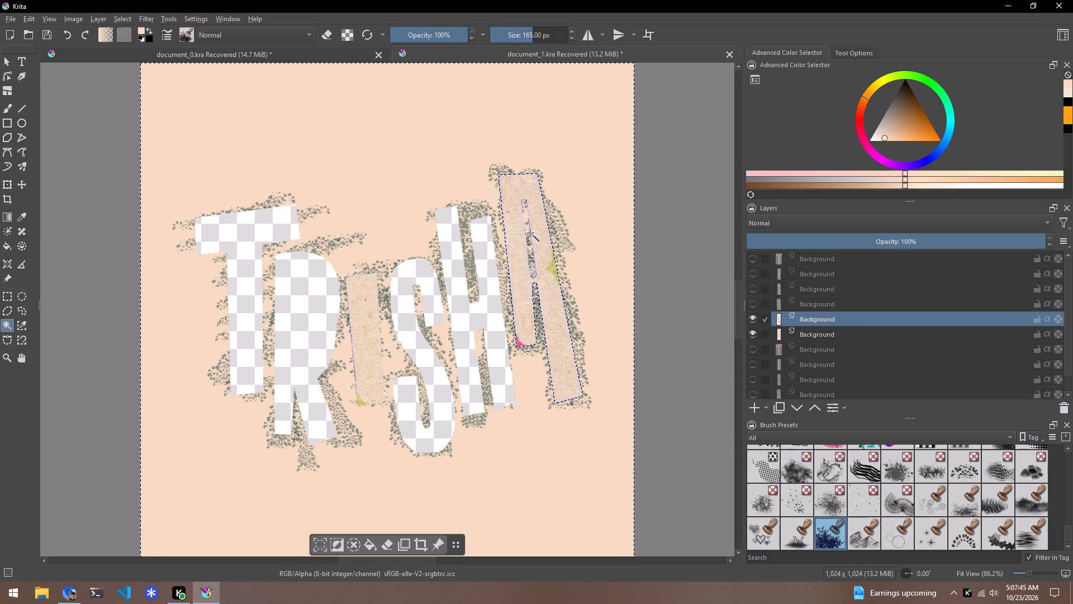
click(528, 235)
right_click(528, 235)
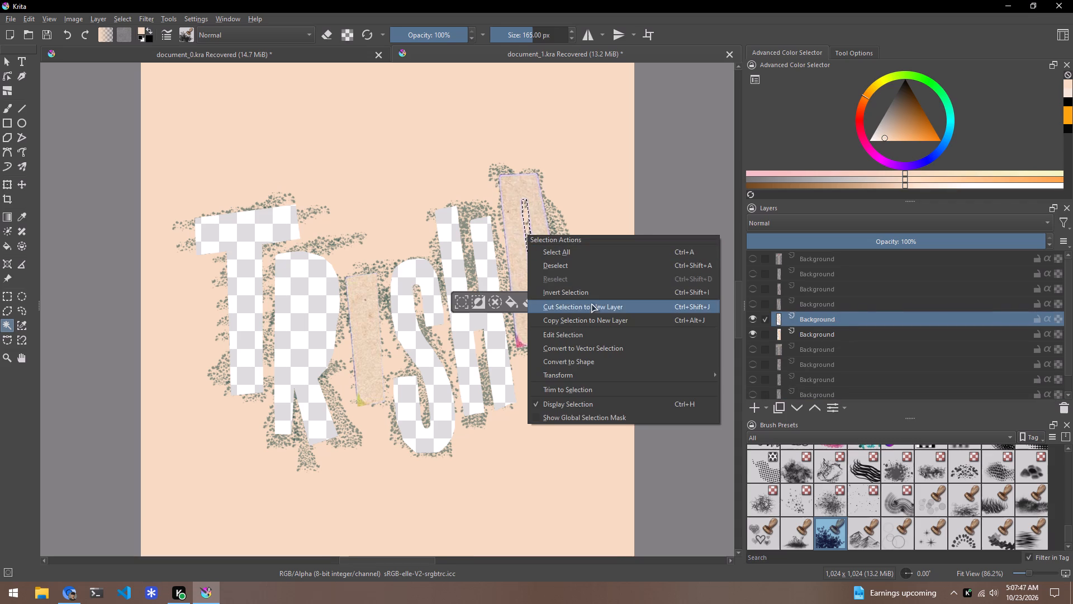
click(899, 317)
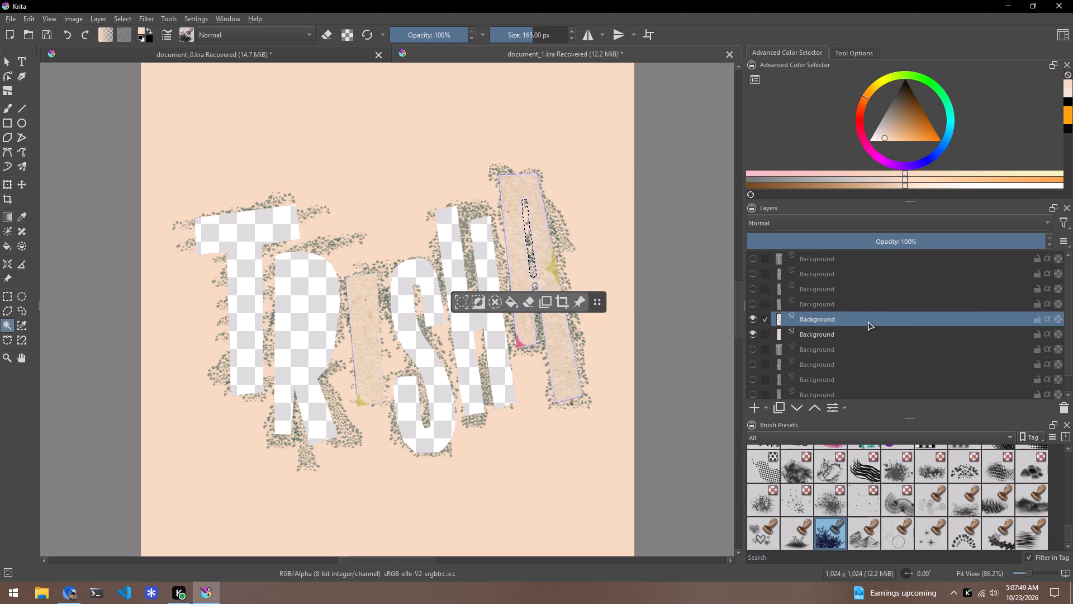
scroll(885, 332, down, 4)
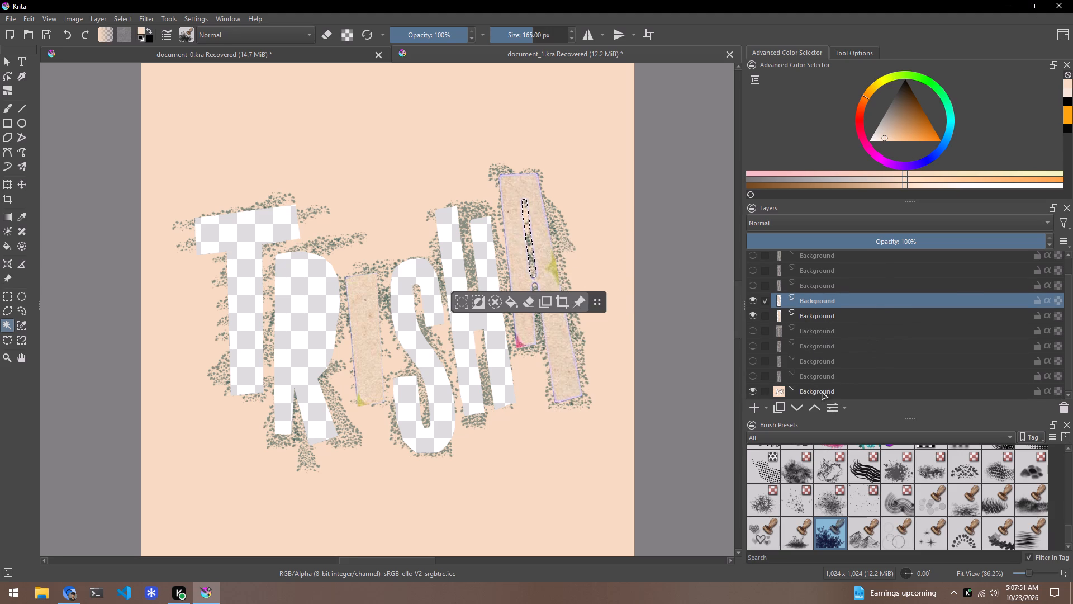
click(822, 391)
right_click(530, 251)
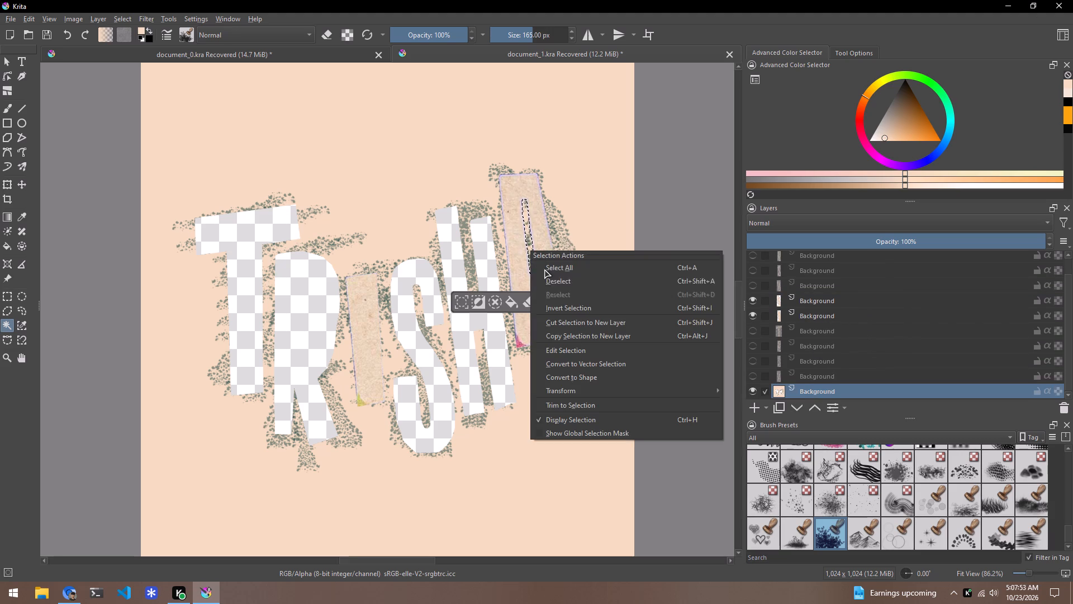
click(580, 323)
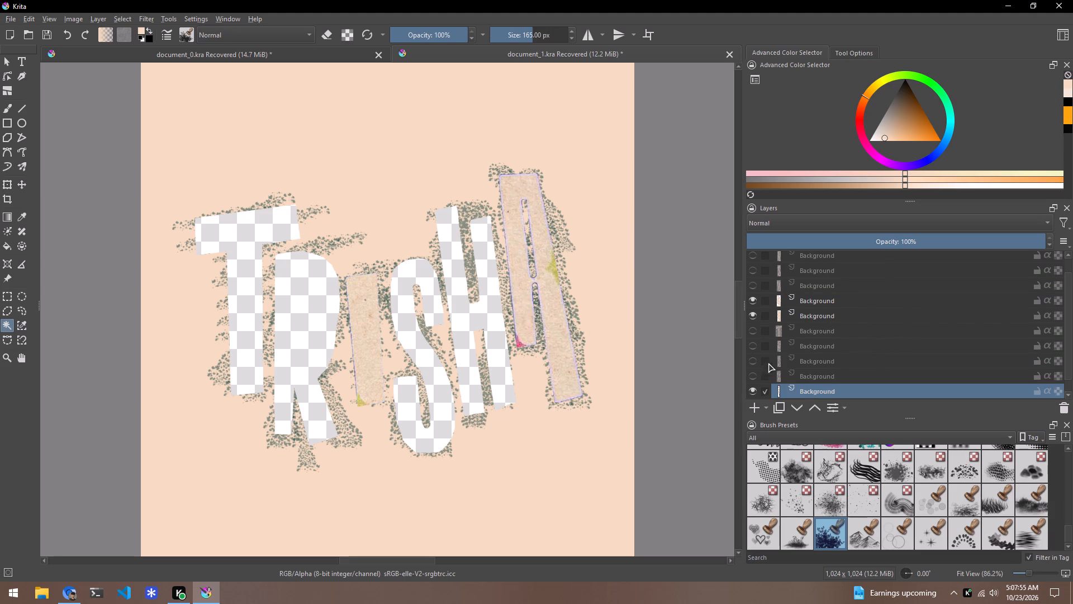
Select the A shape by inverting the selection around the textured A, and cut it from the bottom Background layer to a new layer.
click(822, 298)
click(587, 239)
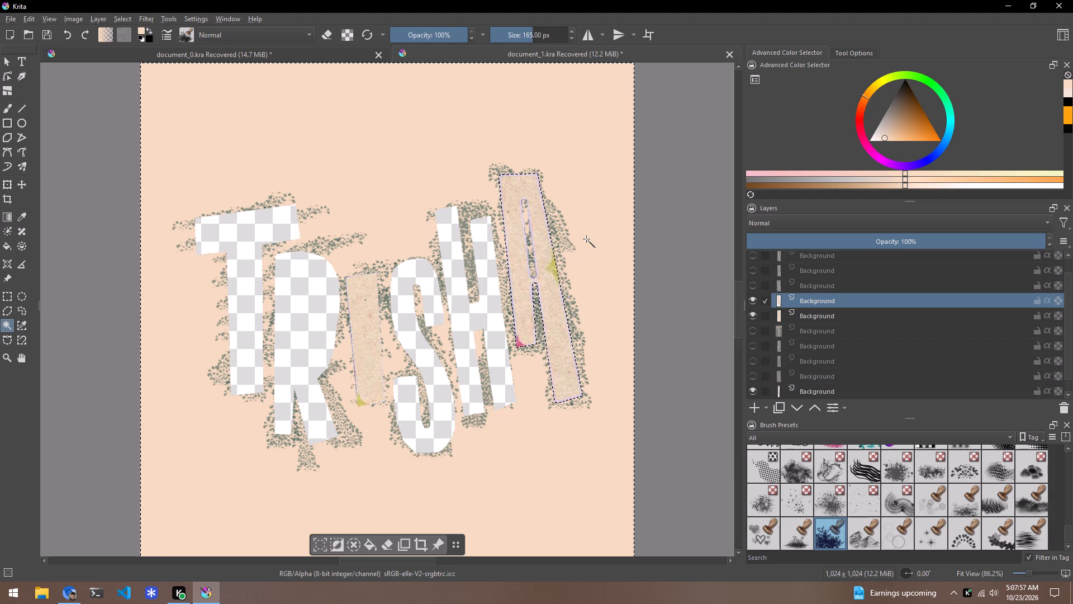
right_click(572, 248)
click(613, 308)
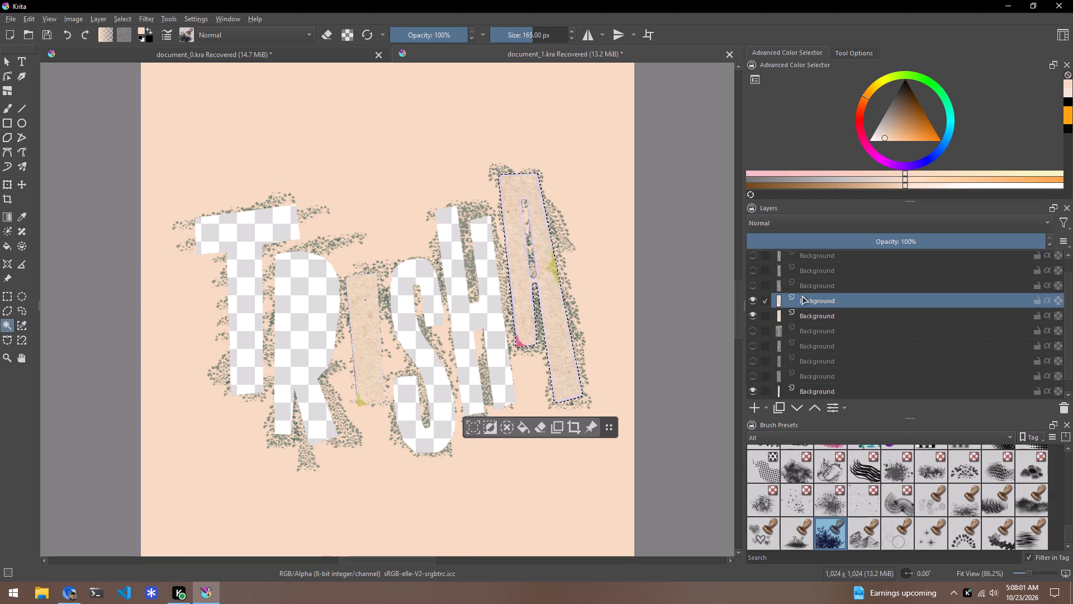
scroll(828, 318, down, 4)
click(804, 391)
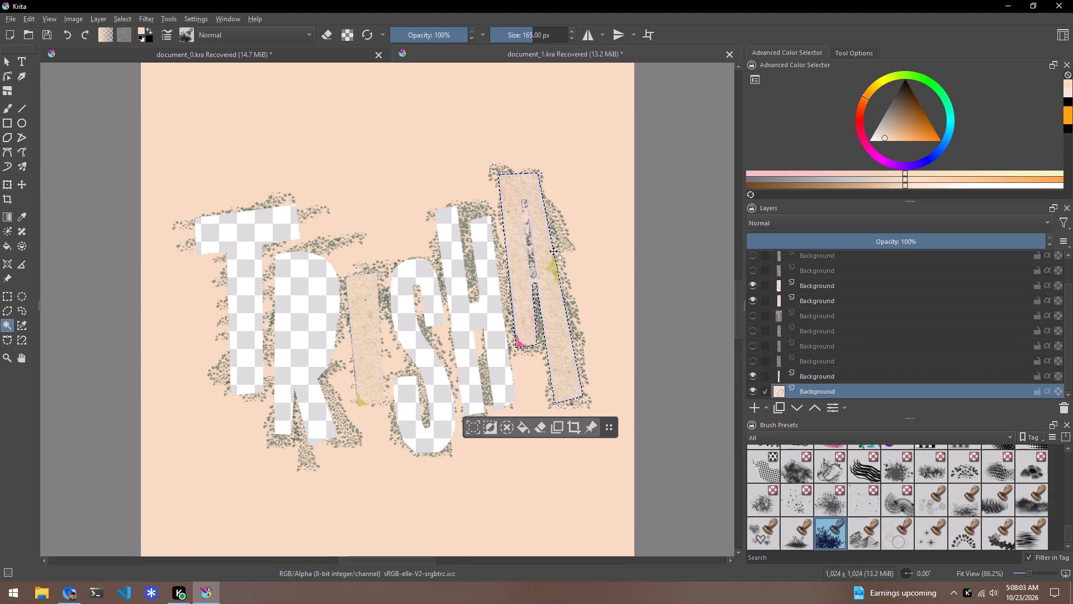
right_click(544, 250)
click(601, 321)
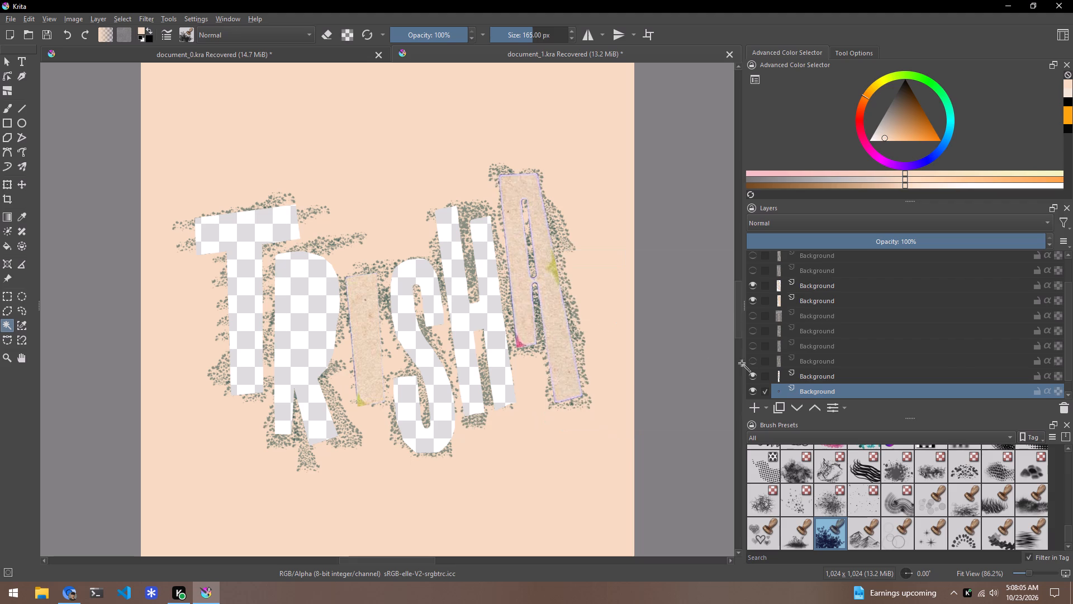
Remove the layer holding the A's inner opening.
click(848, 379)
right_click(818, 372)
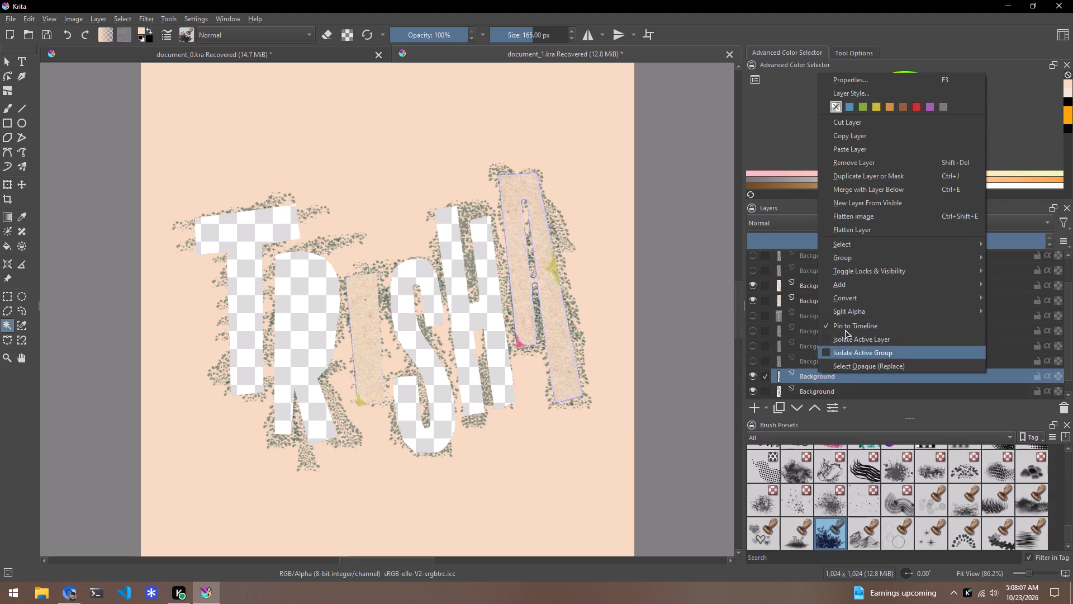
click(868, 161)
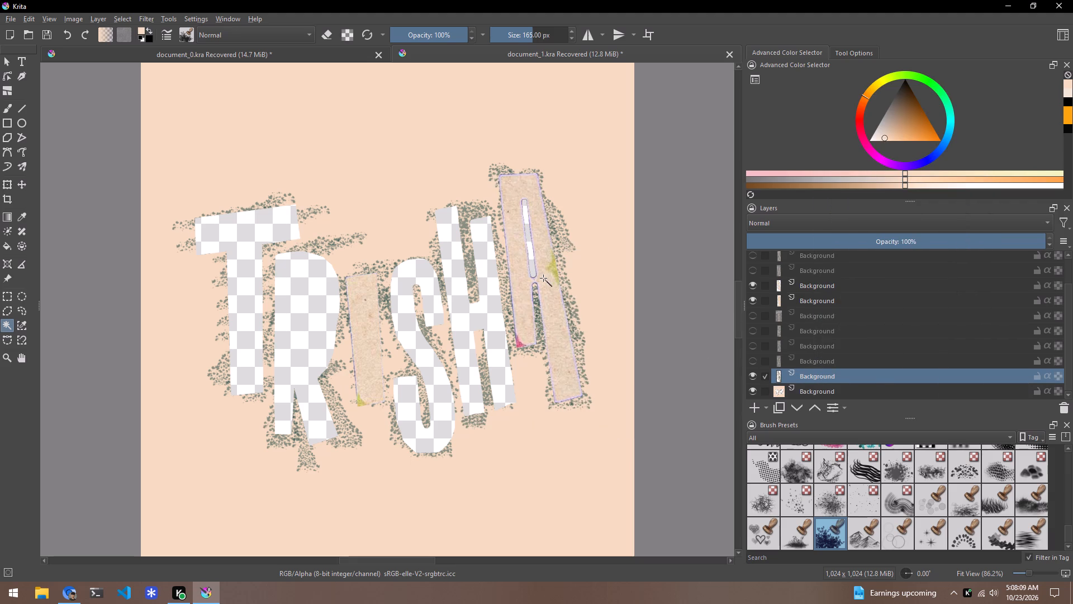
Hide the A-shaped cut-out layer just above the bottom Background layer.
scroll(819, 352, down, 2)
click(752, 377)
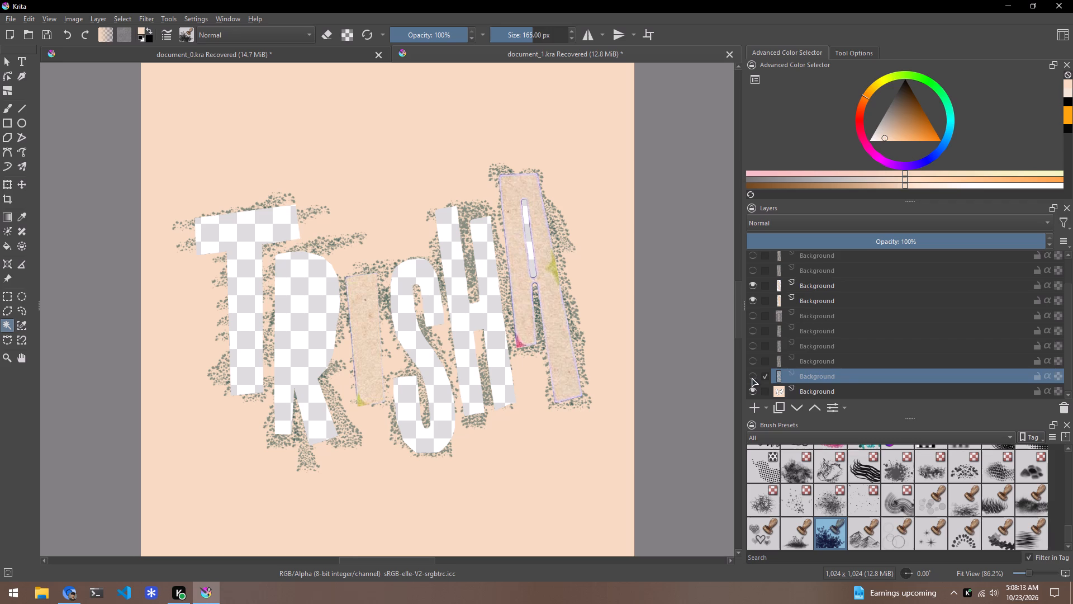
click(753, 376)
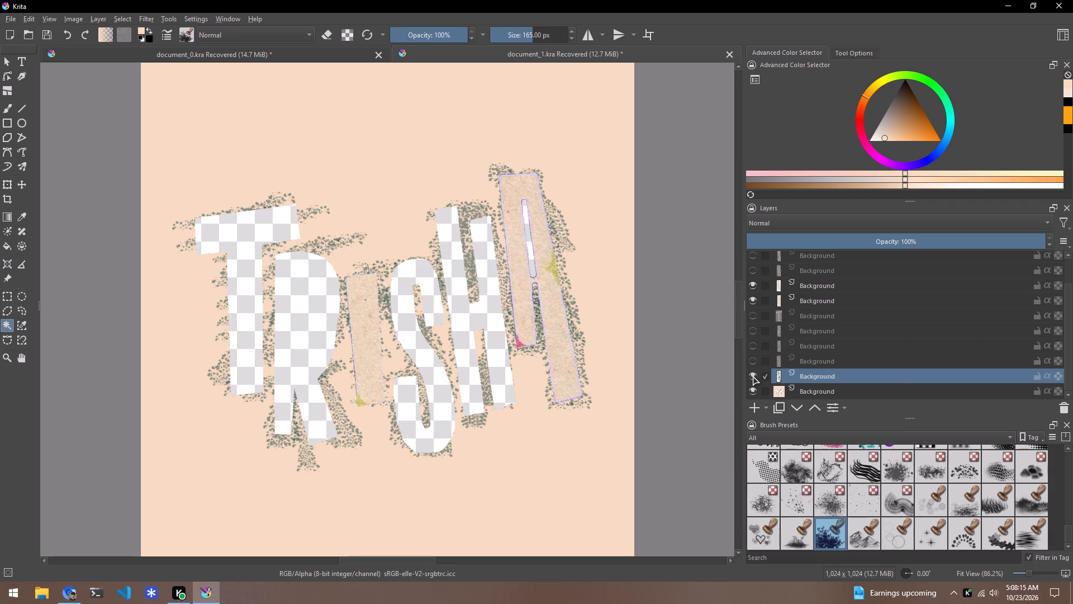
click(753, 376)
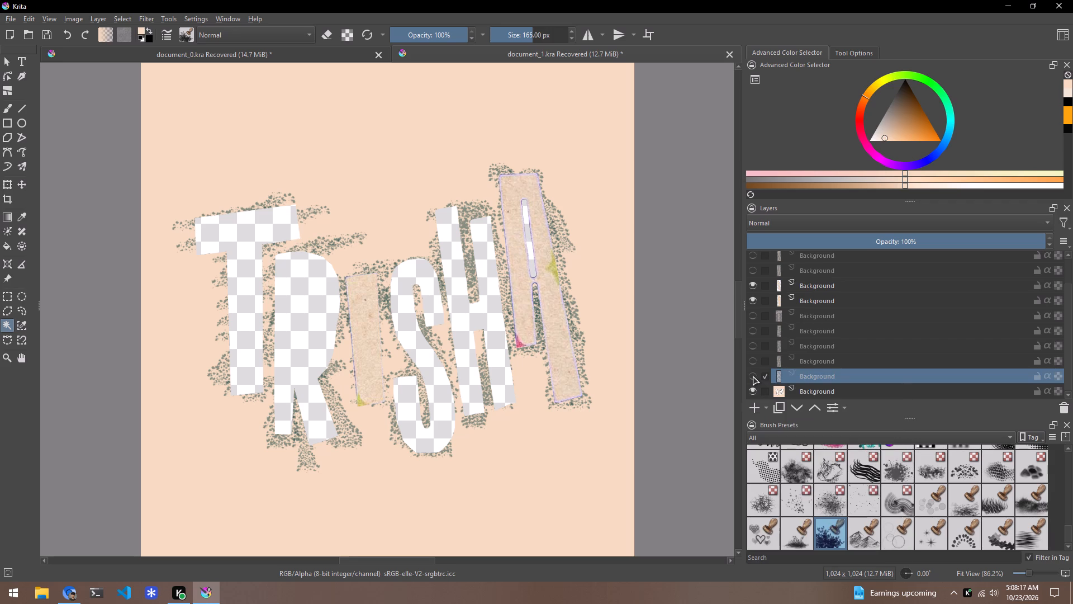
Undo the removal of the A's inner-opening layer and the cut of the A shape from the bottom Background layer.
click(753, 376)
click(752, 376)
click(752, 376)
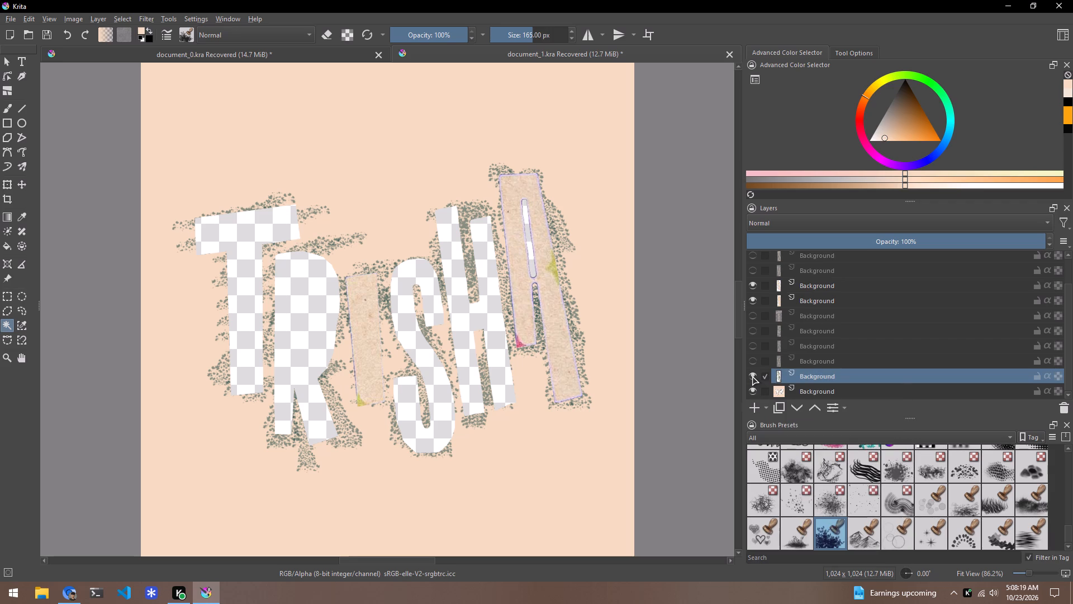
click(752, 376)
click(752, 376)
key(ctrl+z)
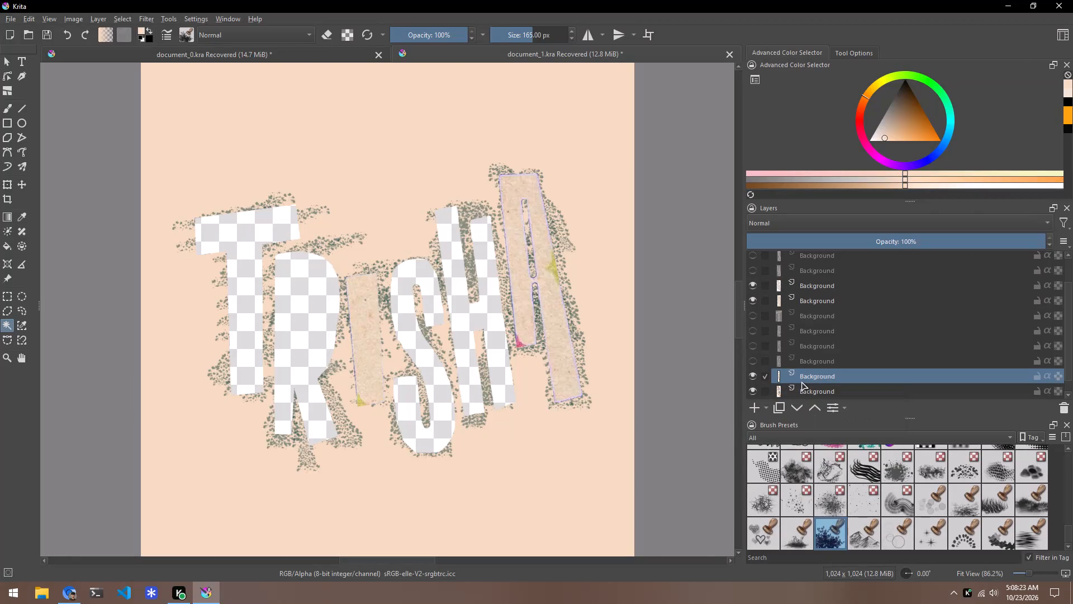
key(ctrl+z)
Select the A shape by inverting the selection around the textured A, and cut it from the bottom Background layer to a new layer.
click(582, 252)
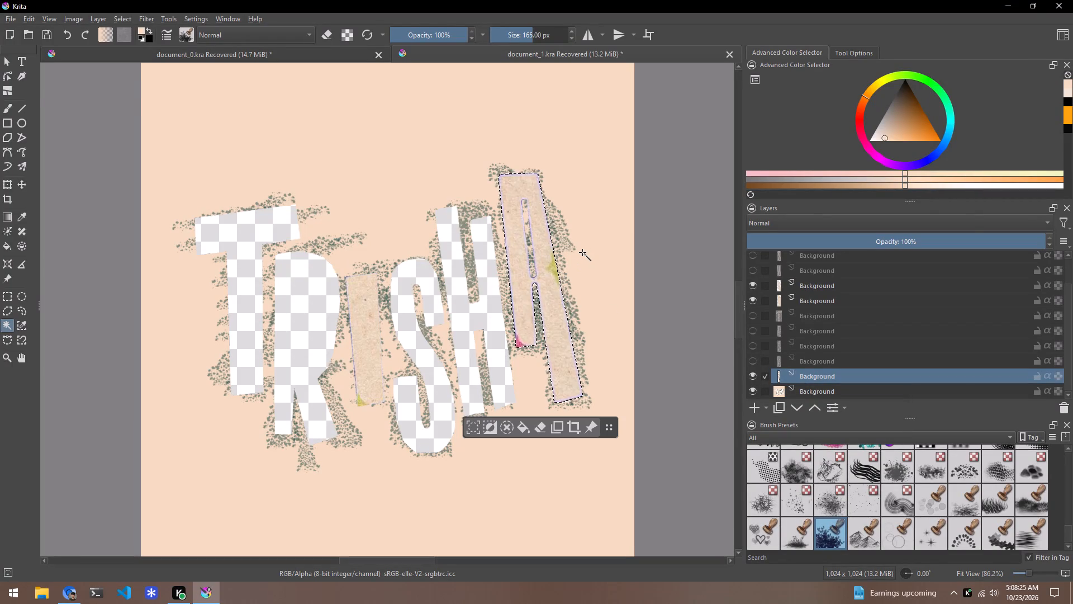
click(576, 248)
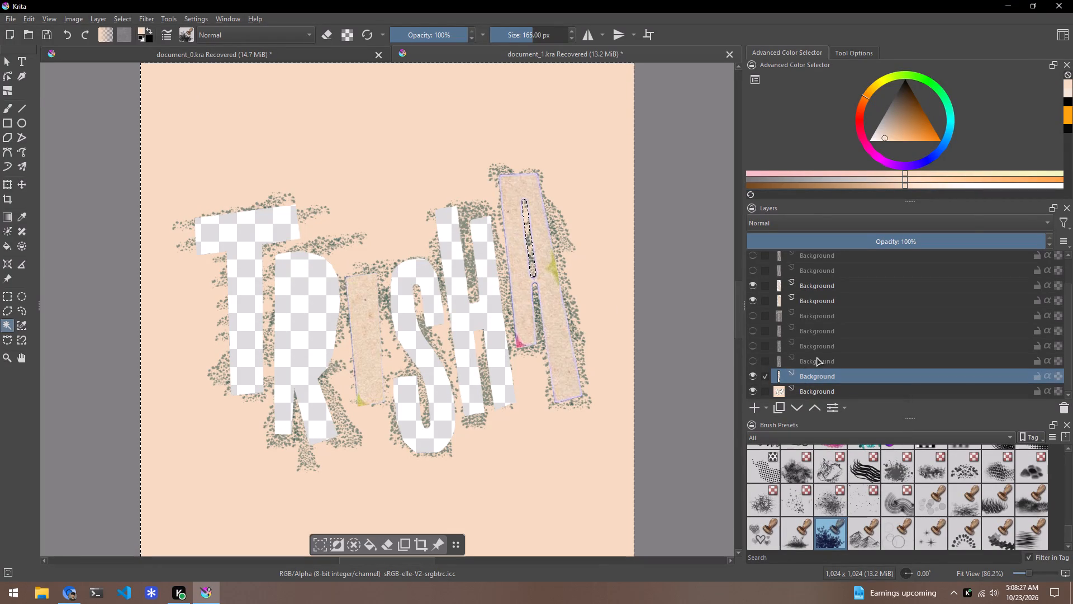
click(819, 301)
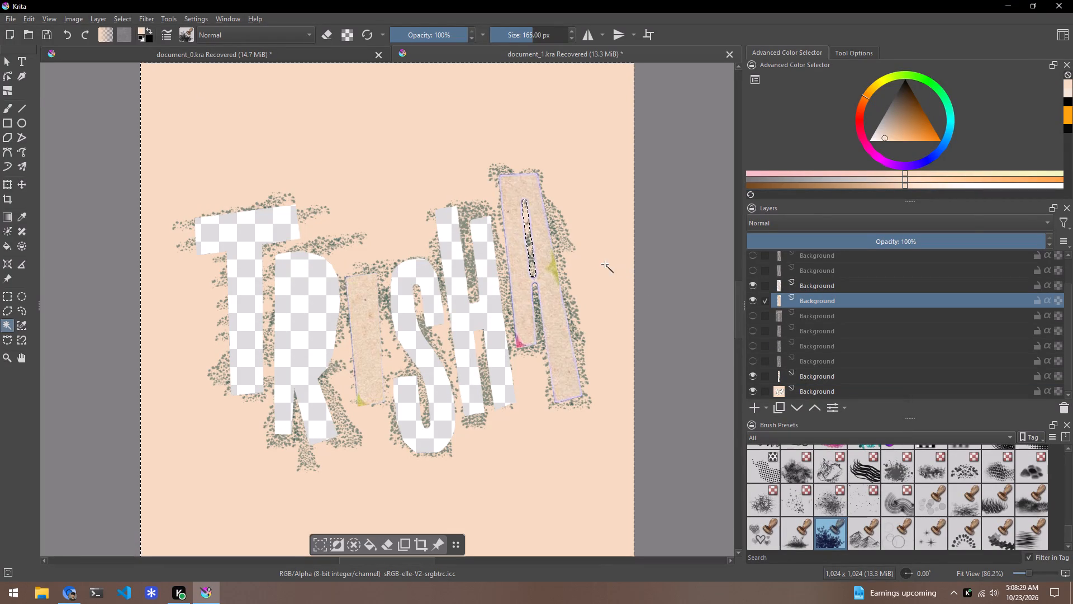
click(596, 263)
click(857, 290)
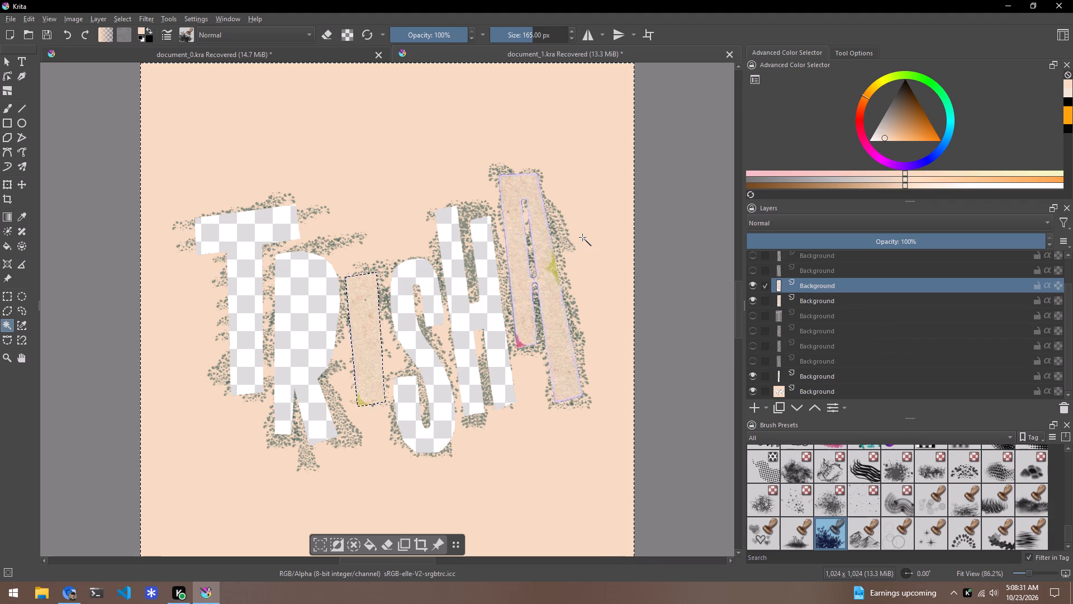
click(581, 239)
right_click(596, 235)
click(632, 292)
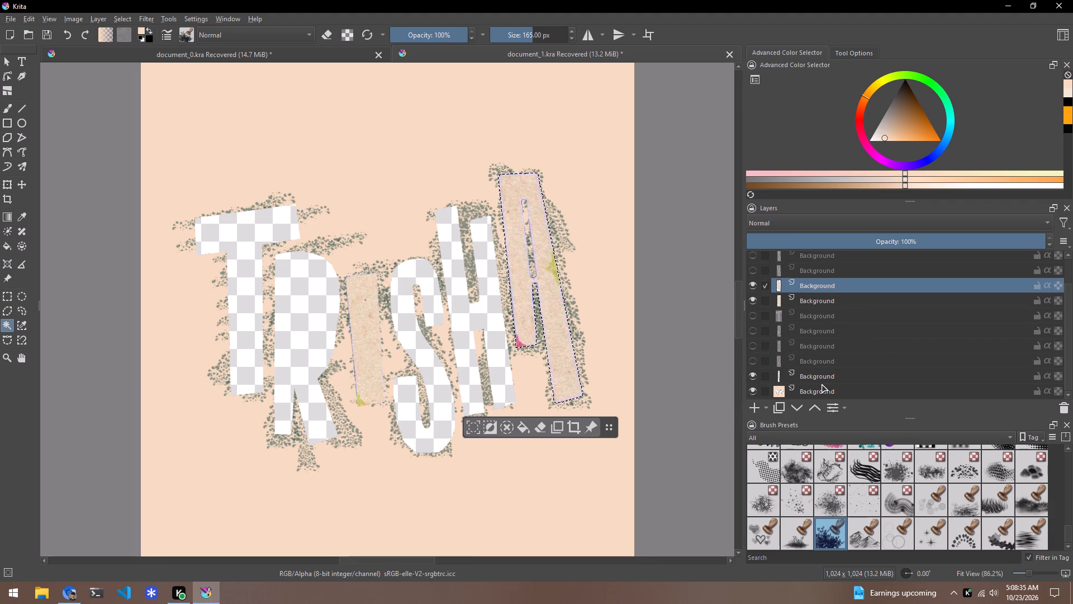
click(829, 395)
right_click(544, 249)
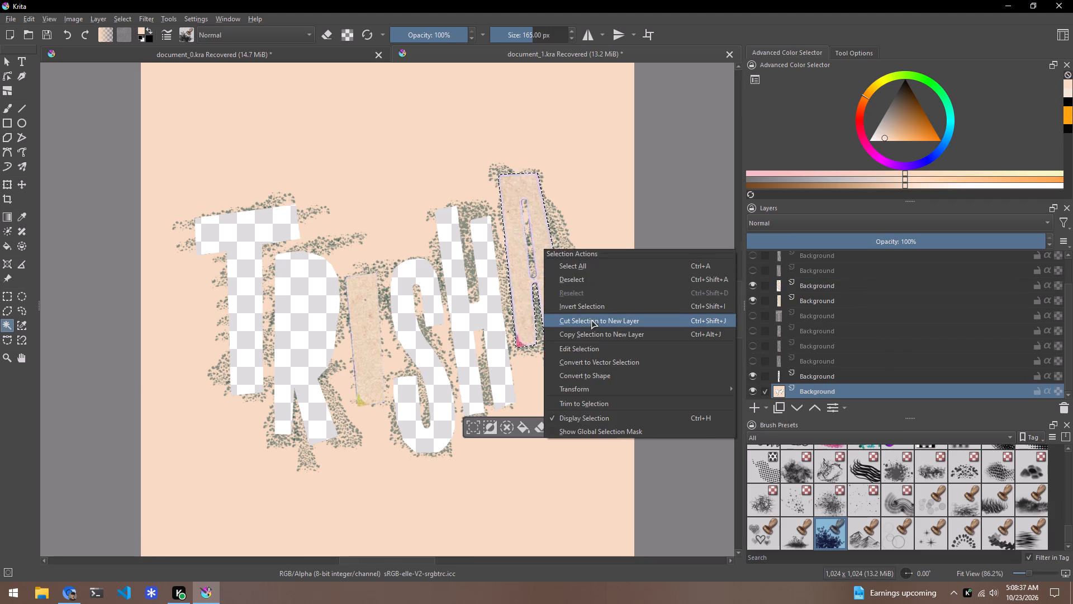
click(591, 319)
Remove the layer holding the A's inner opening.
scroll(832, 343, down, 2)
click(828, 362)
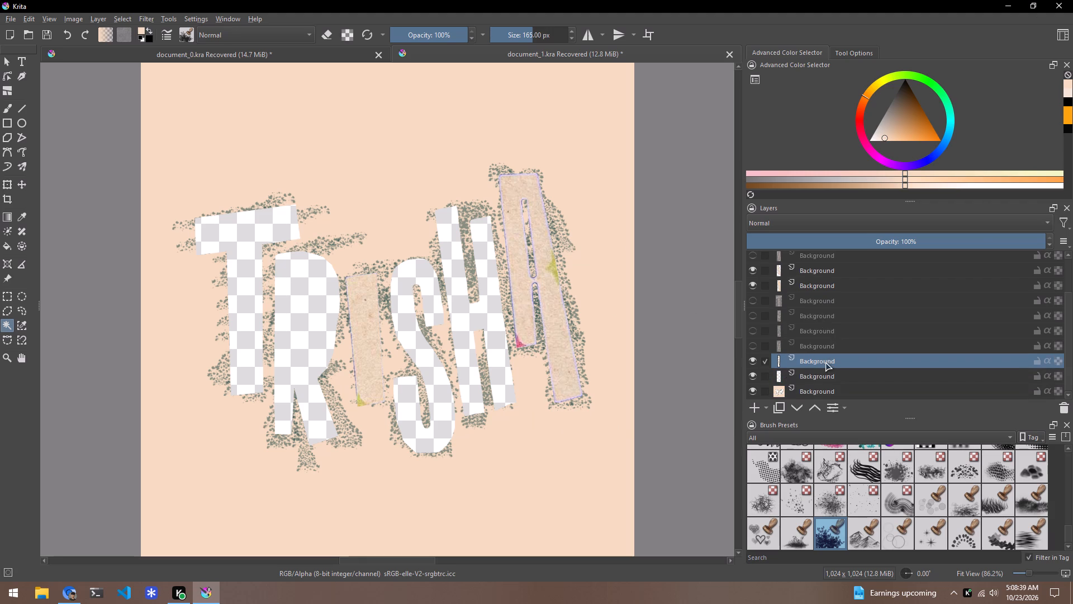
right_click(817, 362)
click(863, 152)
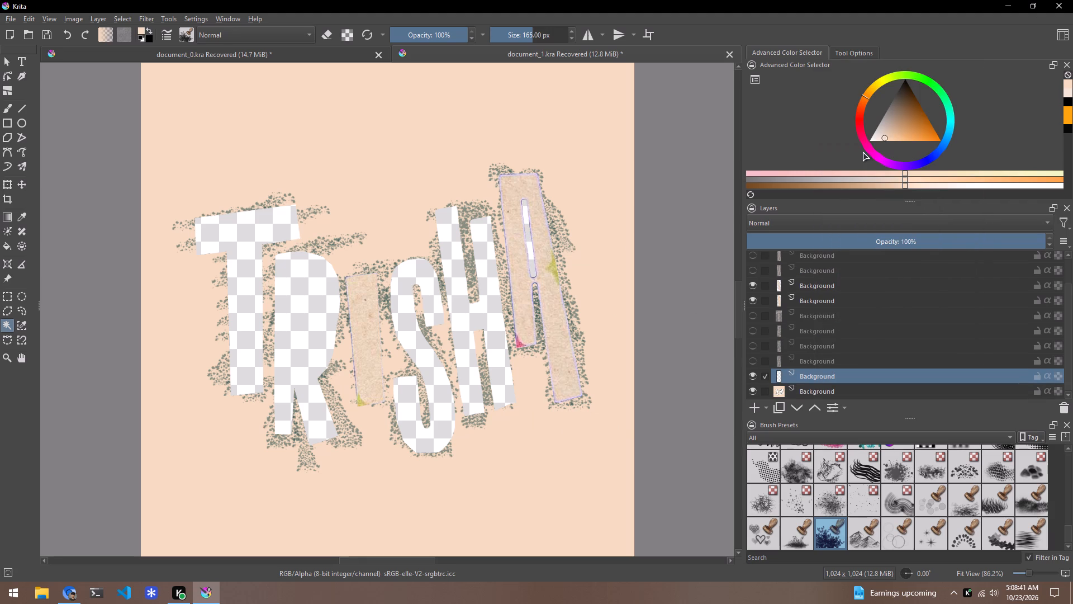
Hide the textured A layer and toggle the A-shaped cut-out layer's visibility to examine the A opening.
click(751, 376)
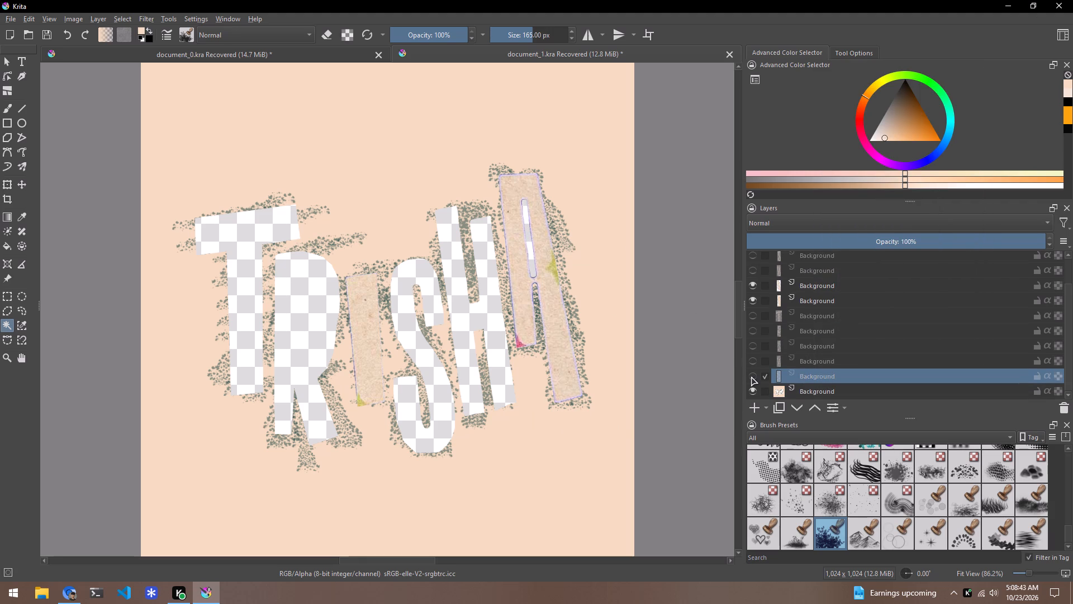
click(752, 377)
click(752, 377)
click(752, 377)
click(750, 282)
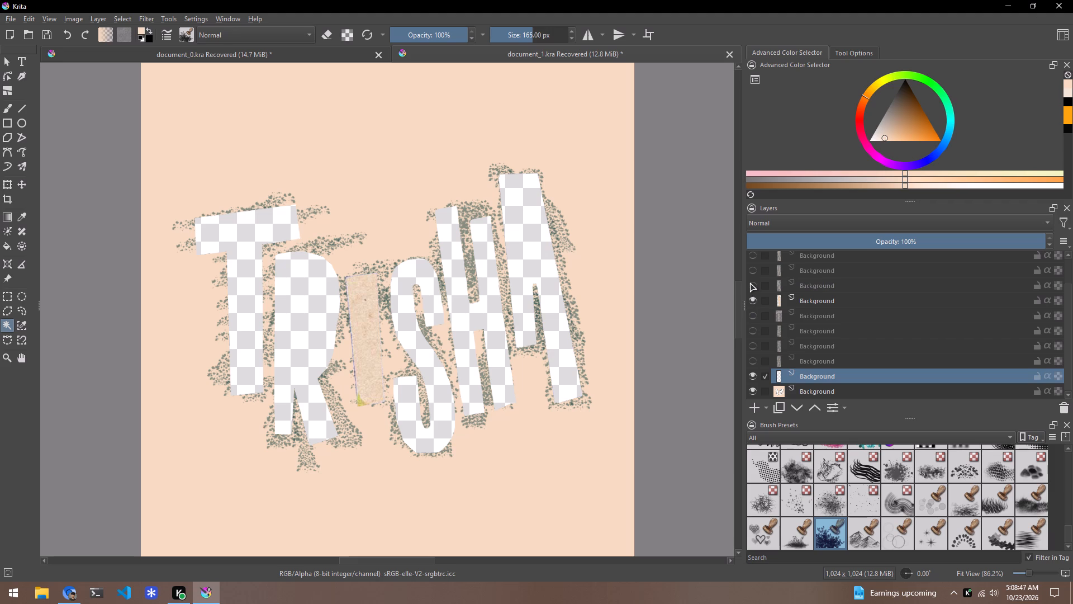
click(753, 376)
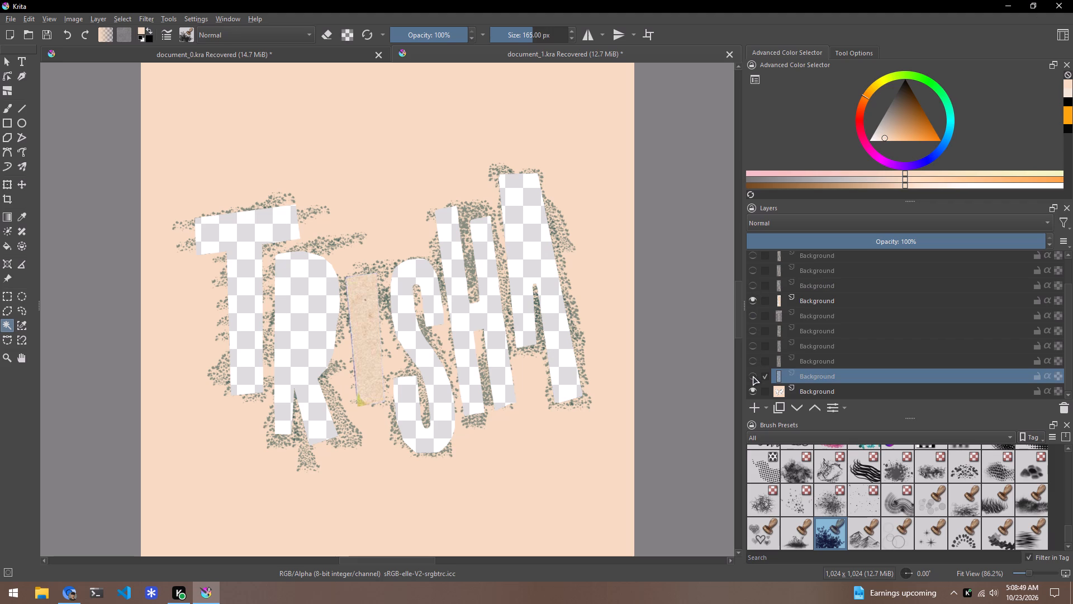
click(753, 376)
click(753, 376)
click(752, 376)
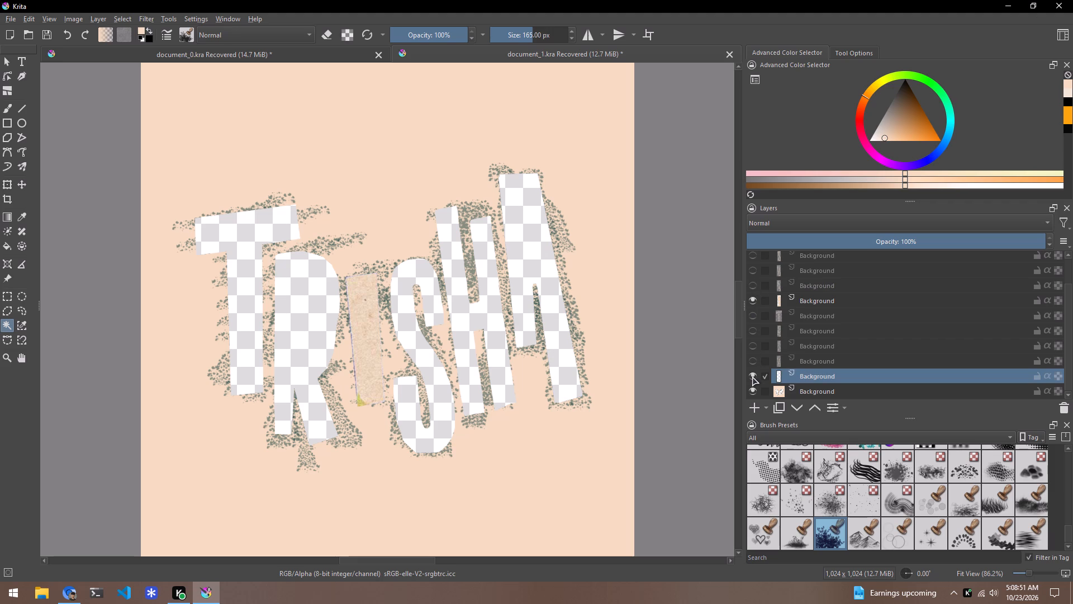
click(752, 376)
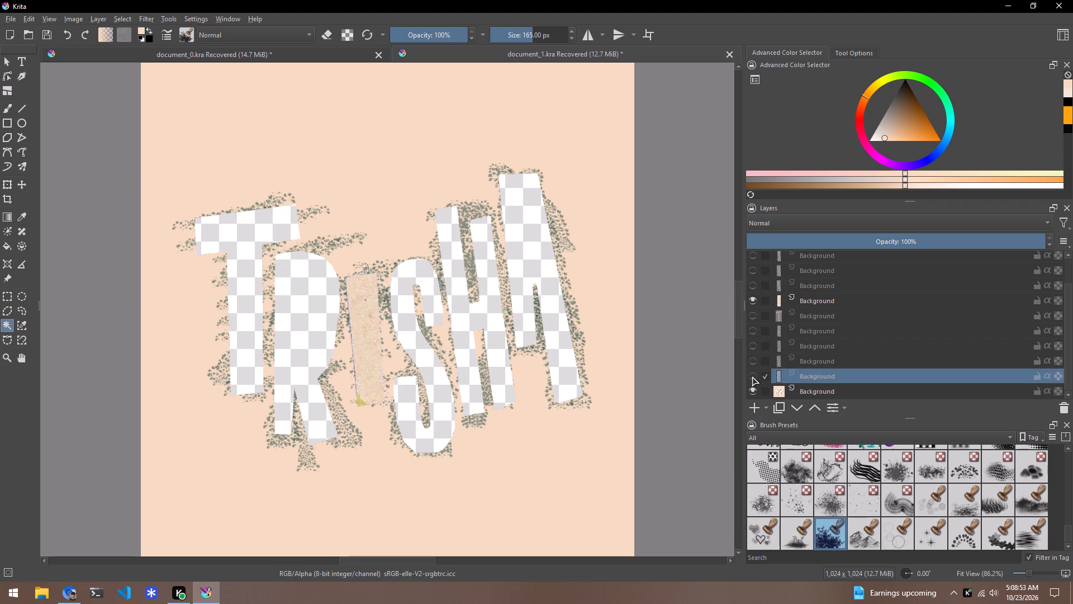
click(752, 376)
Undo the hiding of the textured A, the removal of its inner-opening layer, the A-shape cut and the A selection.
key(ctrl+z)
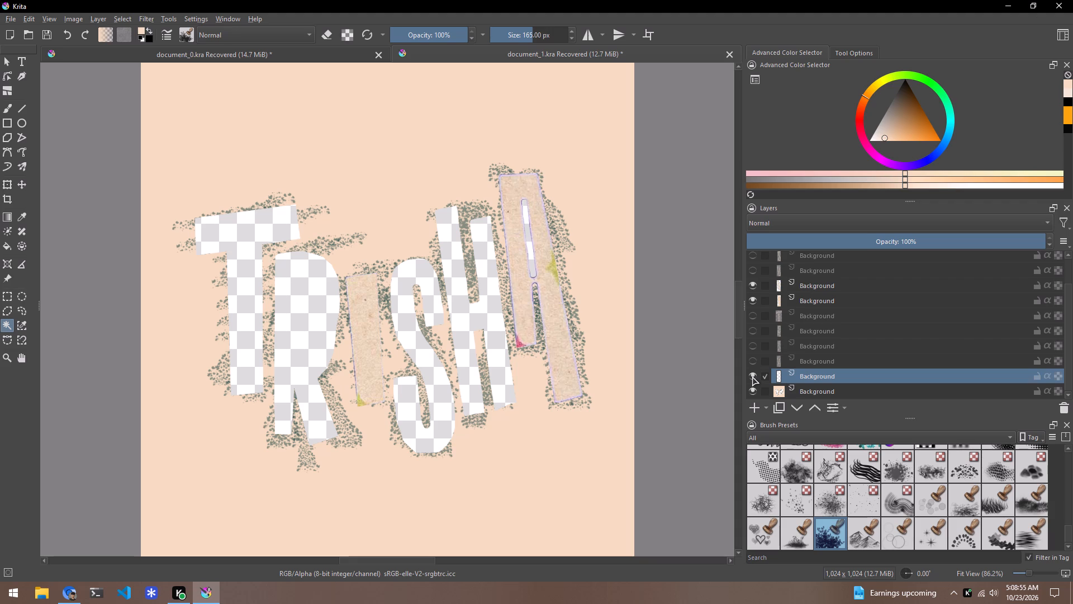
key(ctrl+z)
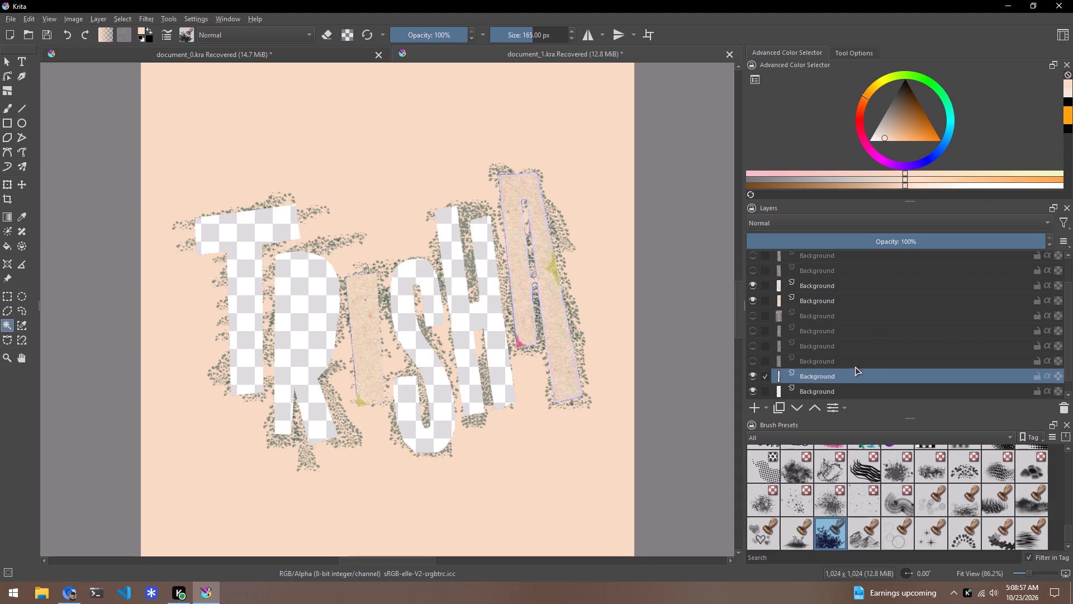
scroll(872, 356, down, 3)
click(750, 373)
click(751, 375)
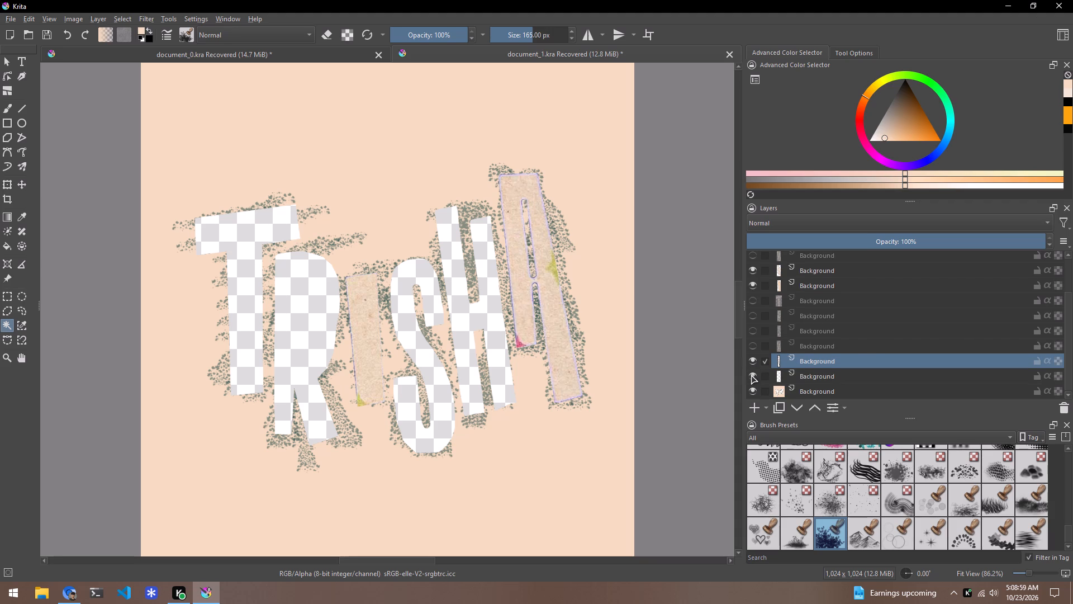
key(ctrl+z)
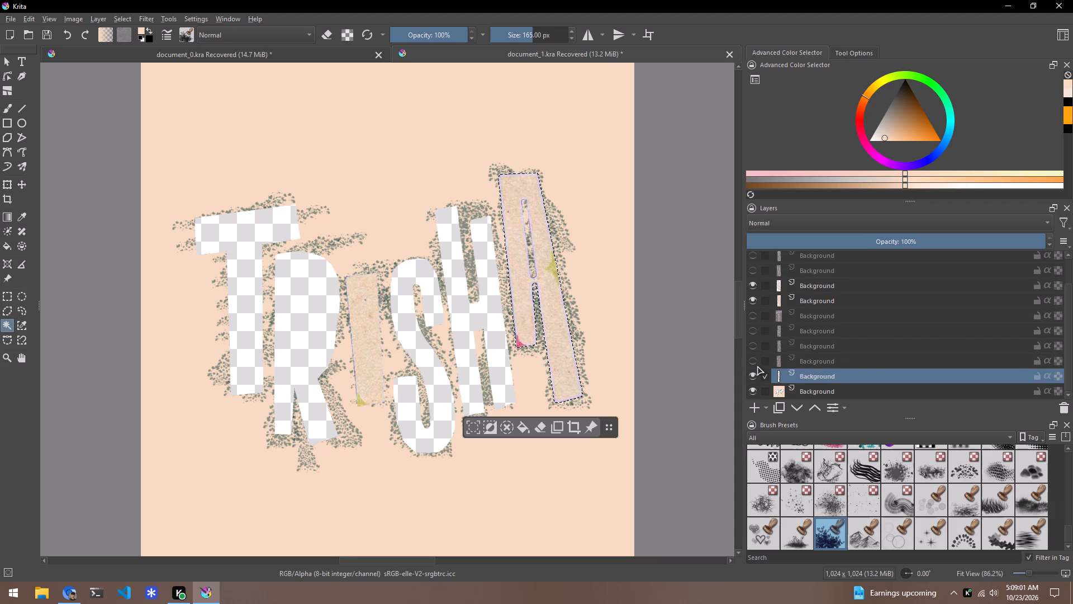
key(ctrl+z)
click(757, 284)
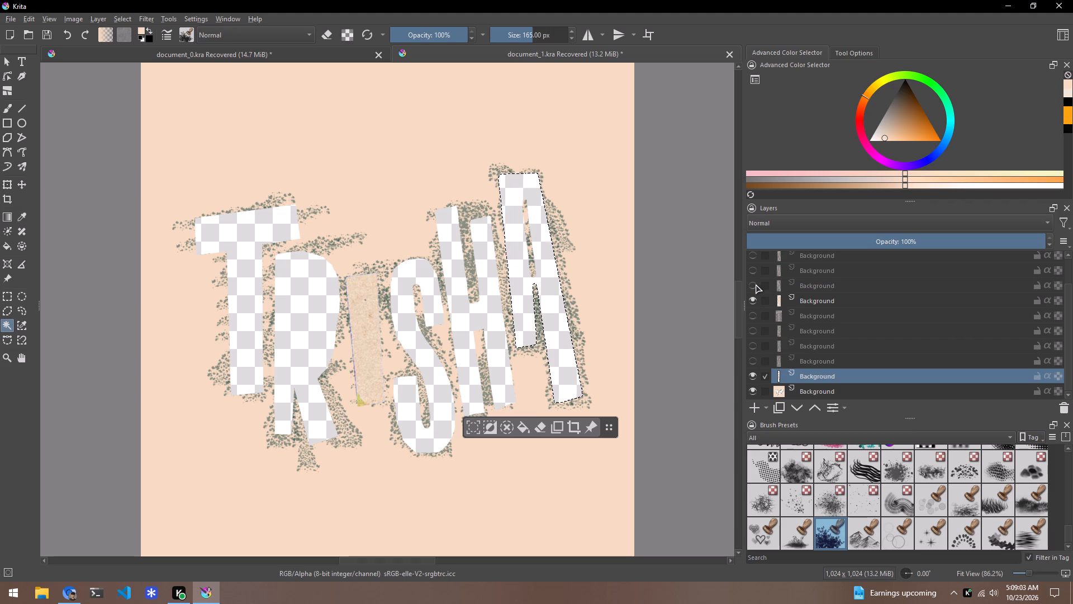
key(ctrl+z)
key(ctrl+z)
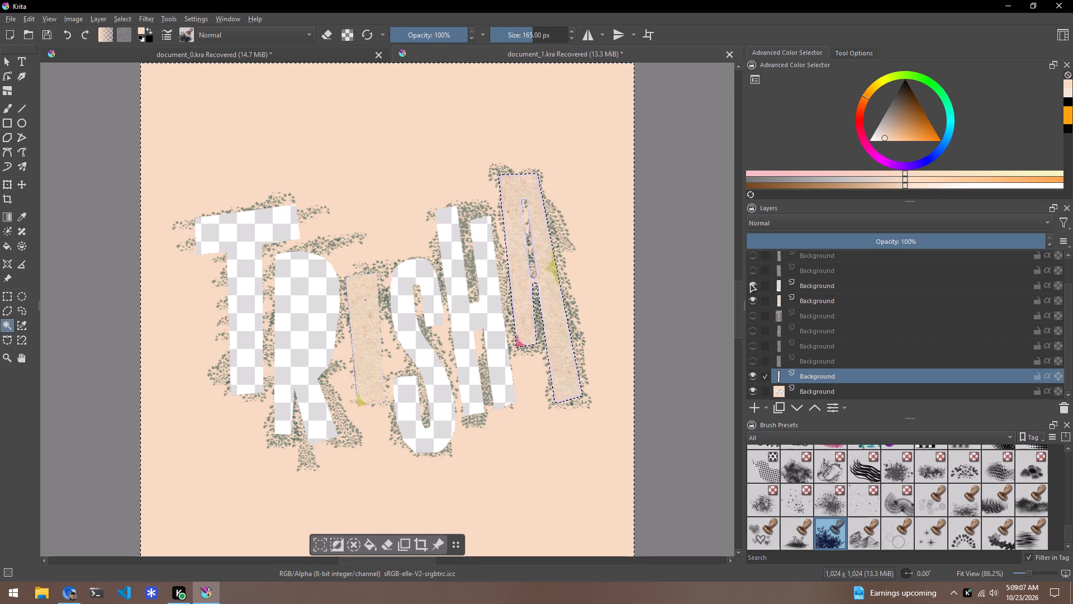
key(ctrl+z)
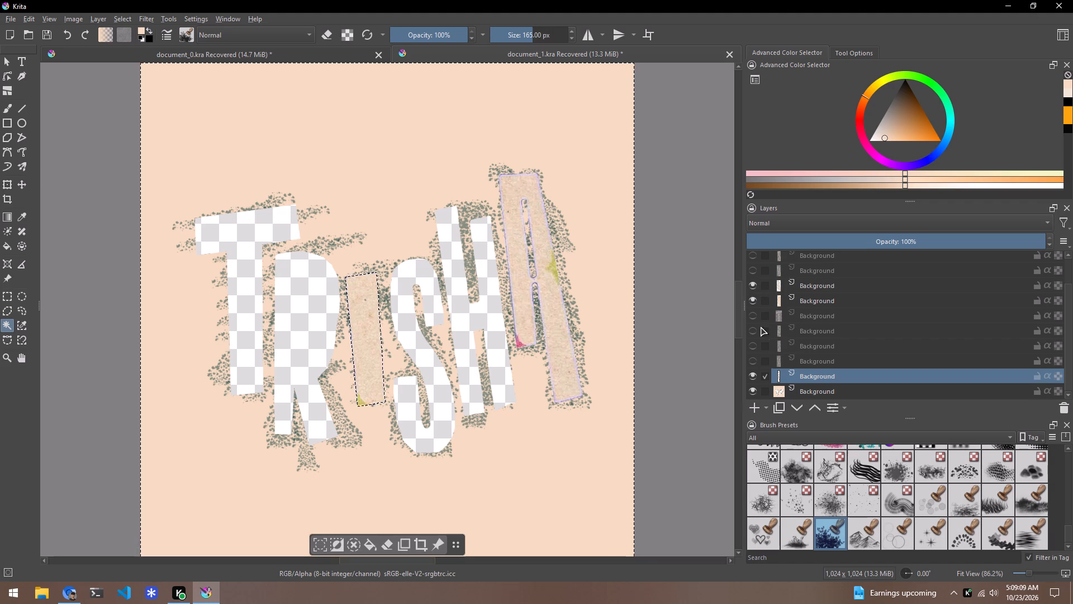
Hide the textured A layer.
click(753, 285)
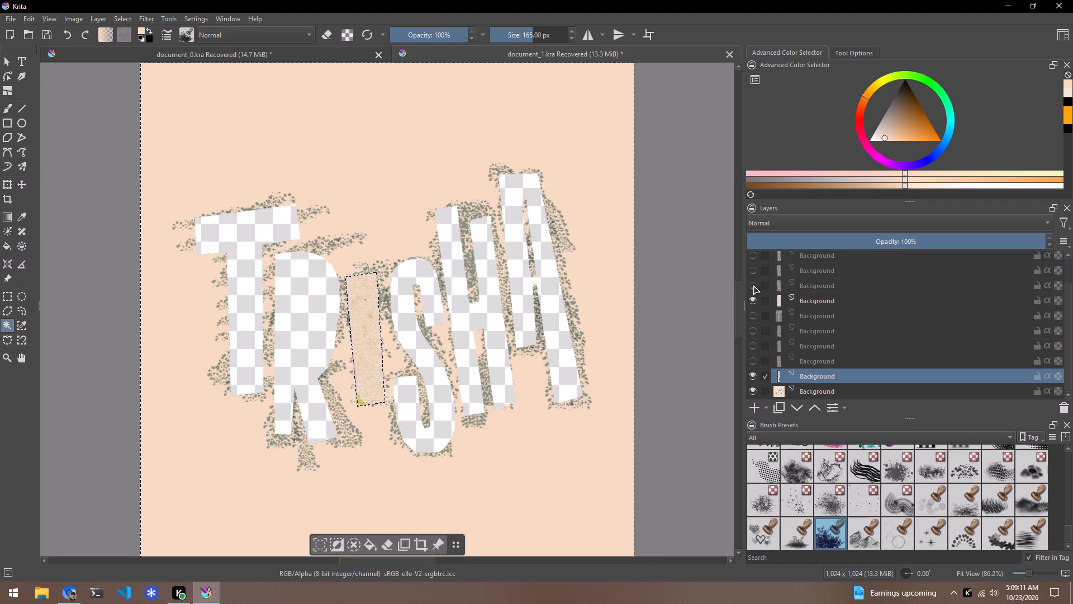
click(753, 285)
click(753, 285)
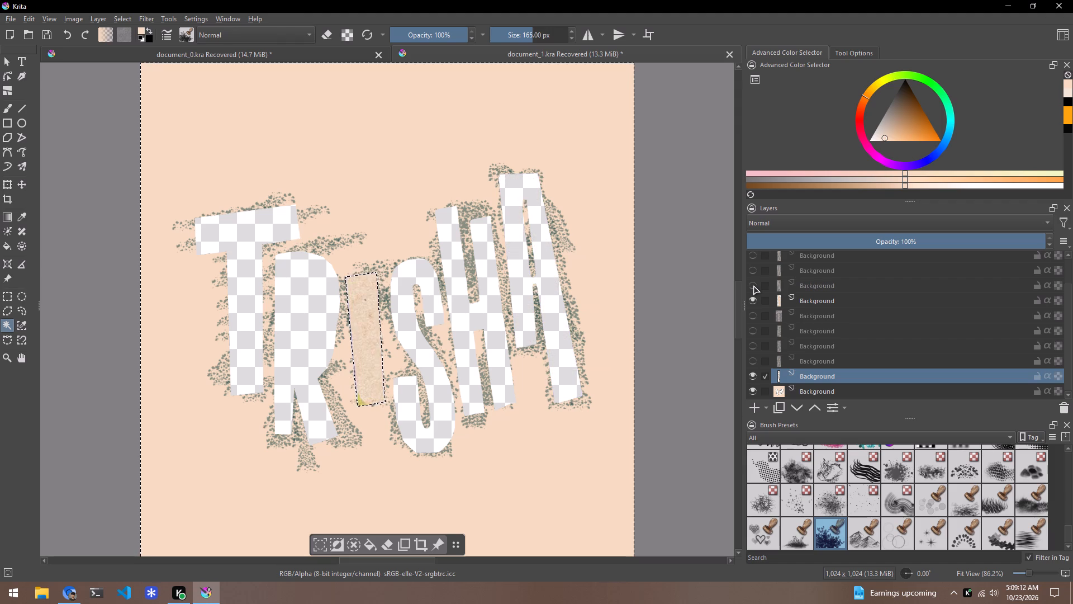
Toggle the H cut-out, textured I and bottom Background layers on and off to examine what each one covers.
click(752, 358)
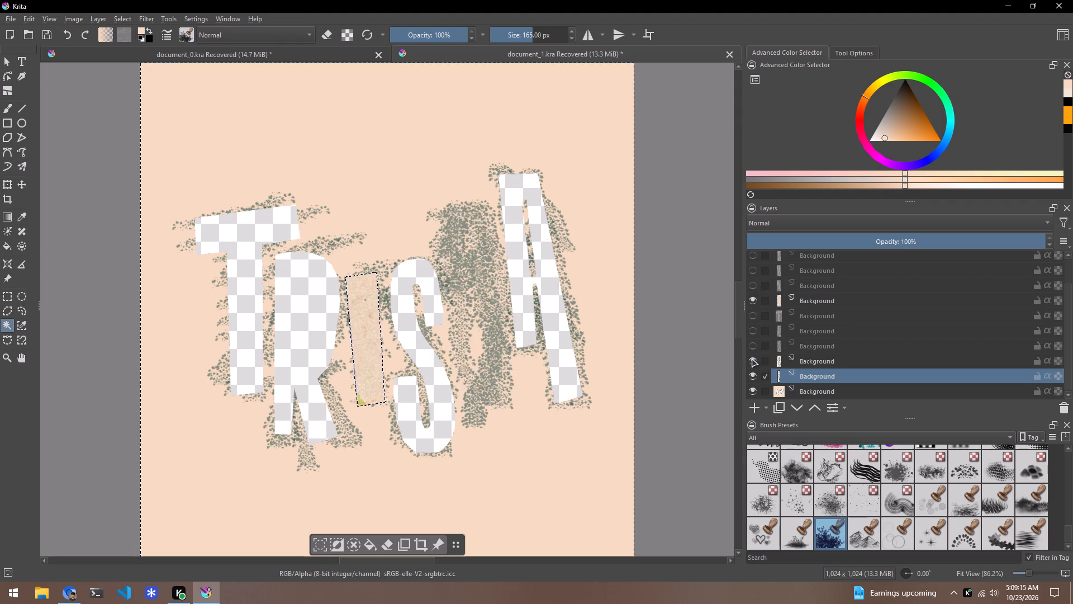
click(752, 358)
click(754, 299)
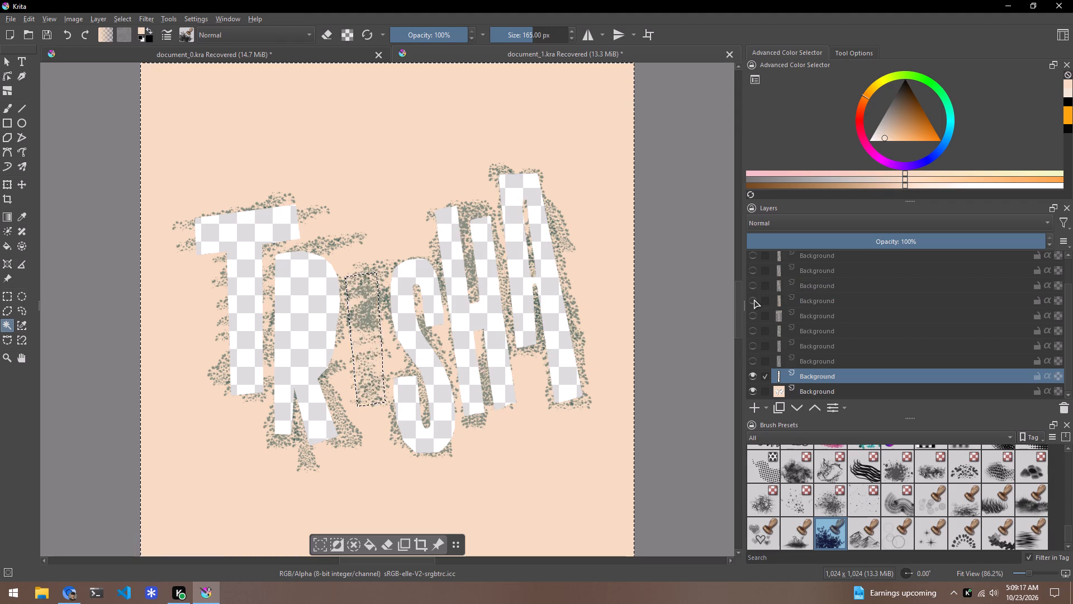
click(754, 299)
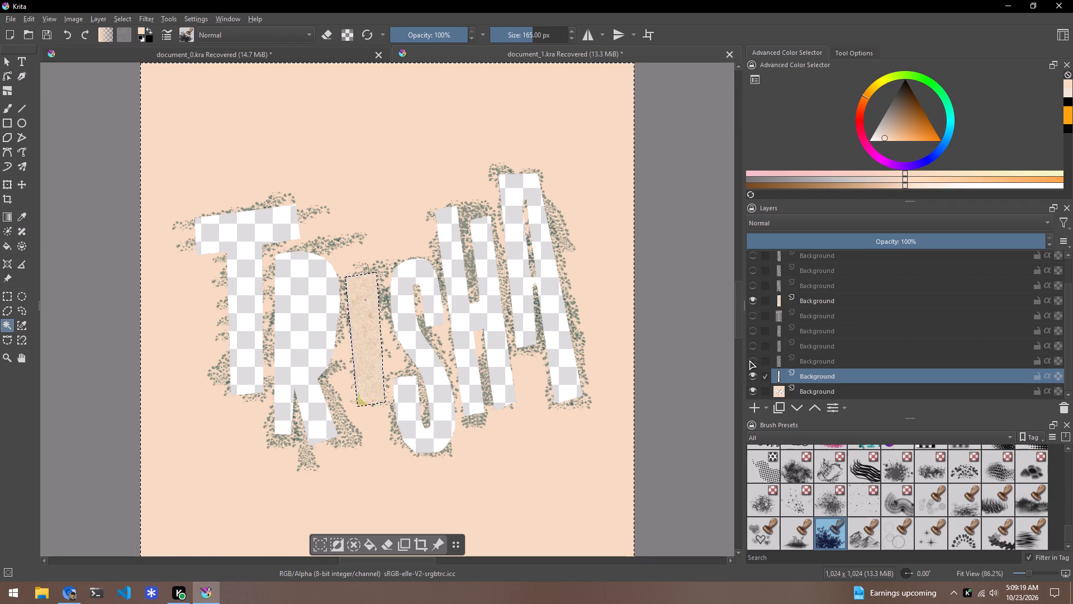
click(751, 360)
click(752, 360)
click(752, 360)
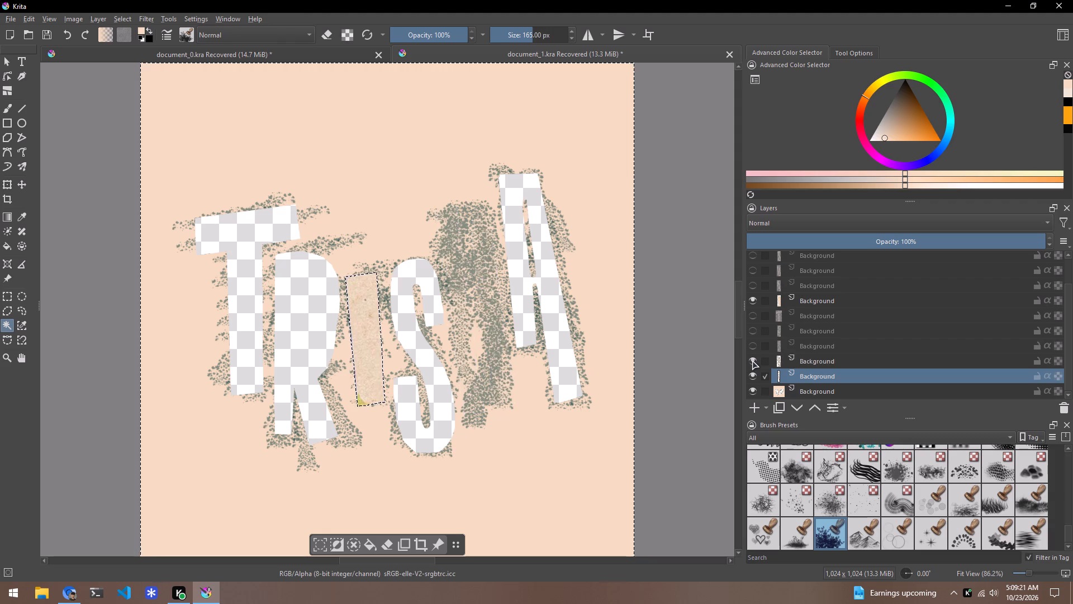
click(752, 360)
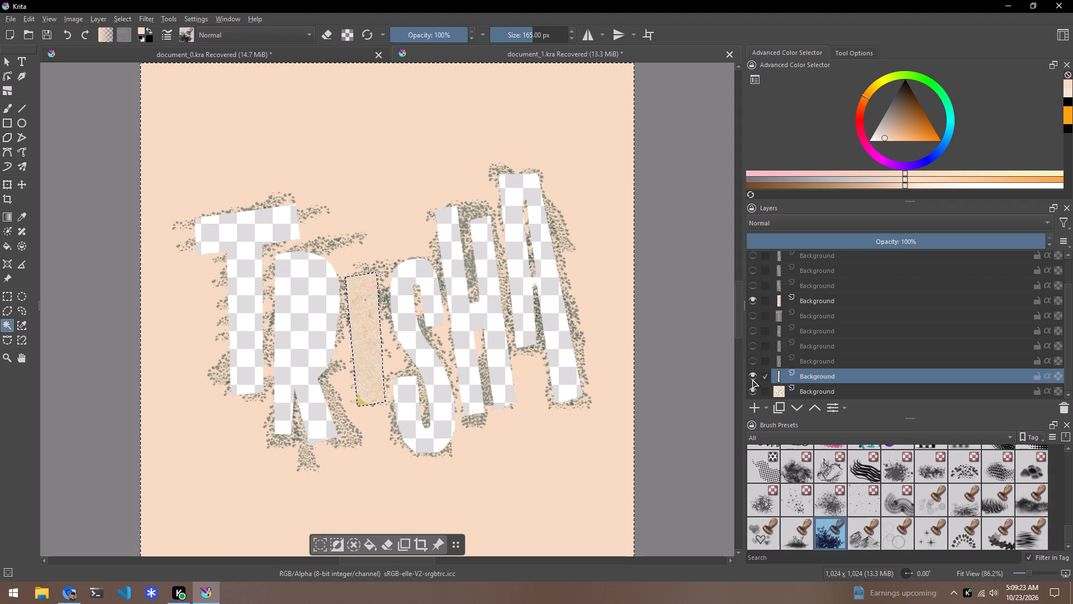
click(753, 392)
click(753, 392)
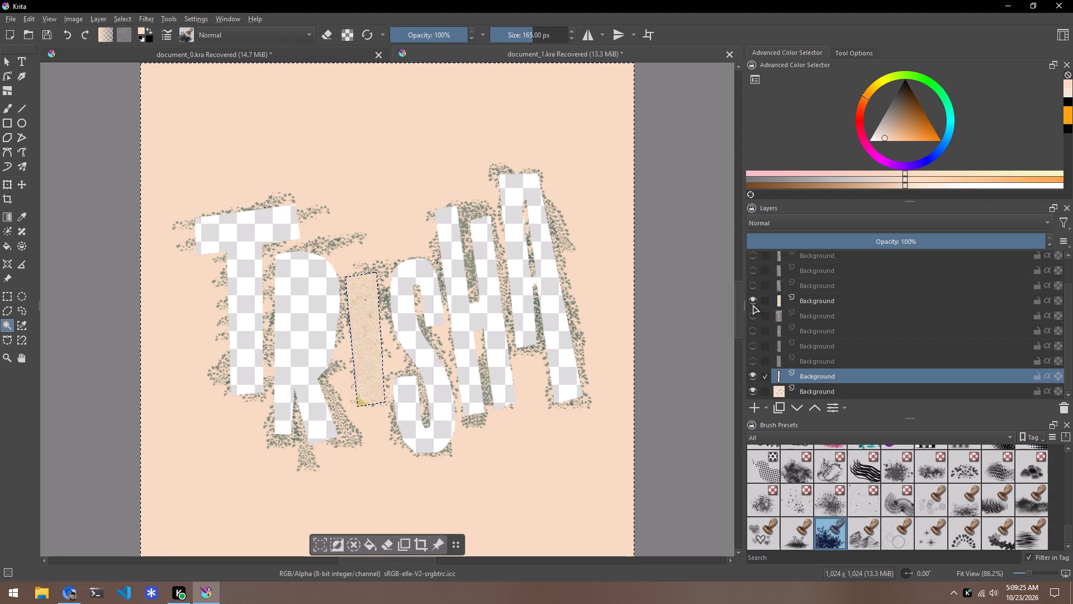
click(753, 300)
click(753, 300)
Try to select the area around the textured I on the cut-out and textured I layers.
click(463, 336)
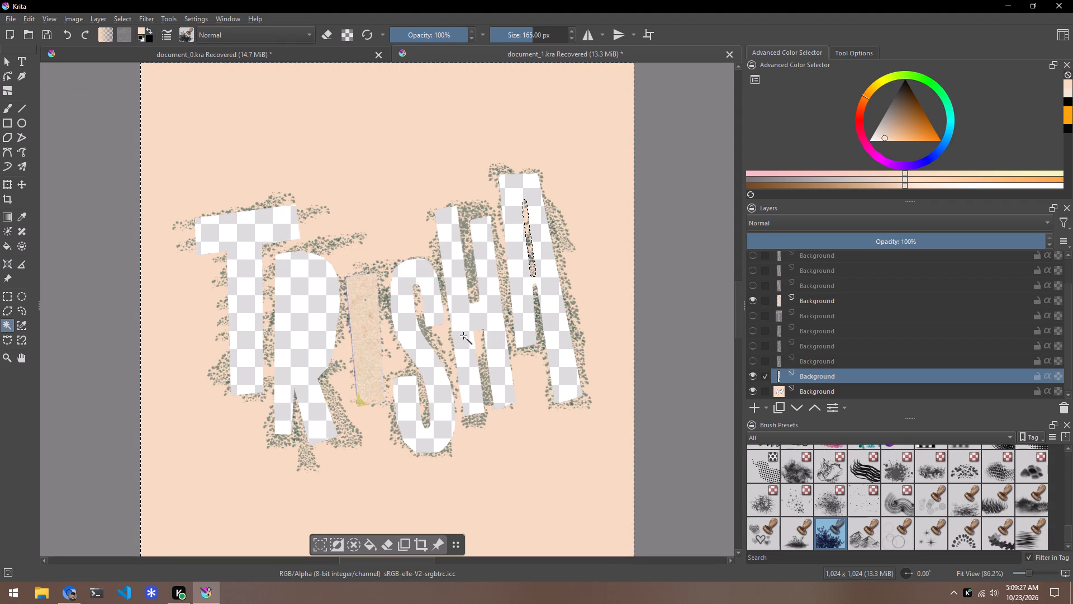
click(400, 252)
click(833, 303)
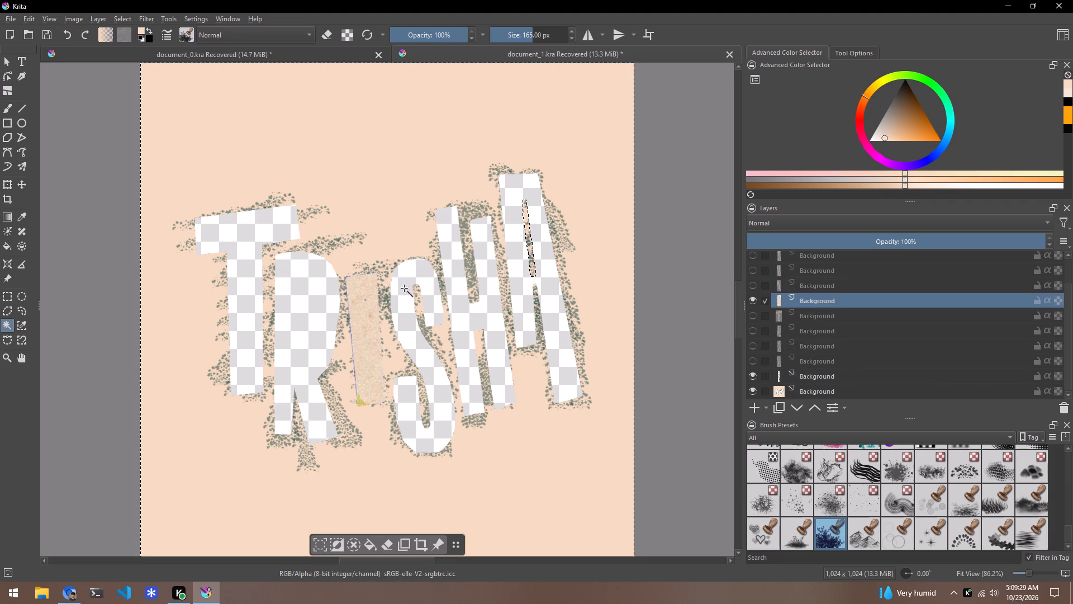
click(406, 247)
Undo the selections around the I and the hiding of the textured A layer.
key(ctrl+z)
key(ctrl+z)
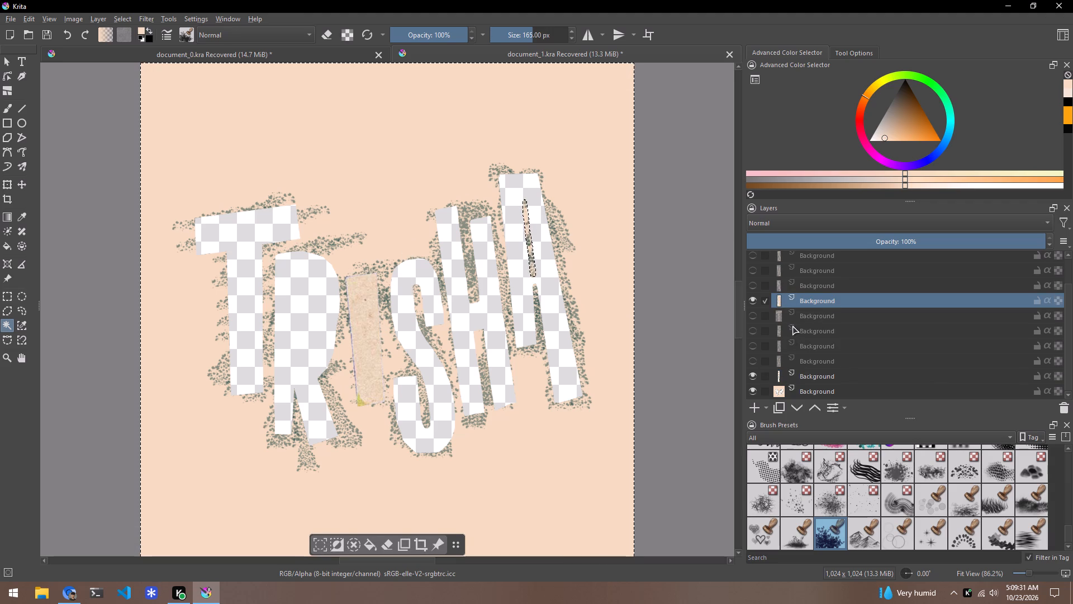
key(ctrl+z)
key(ctrl+z)
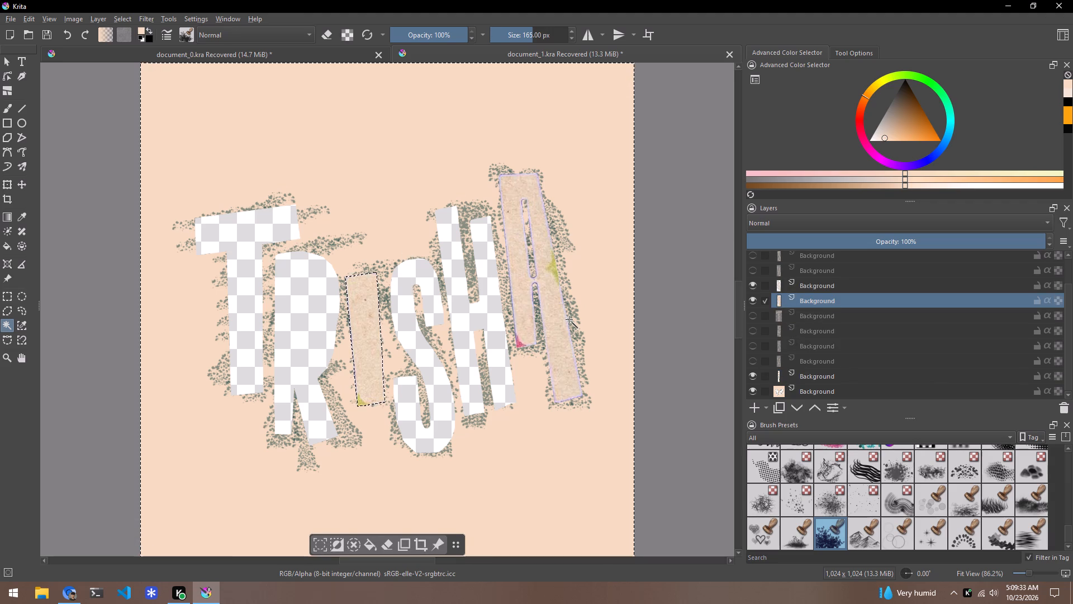
key(ctrl+z)
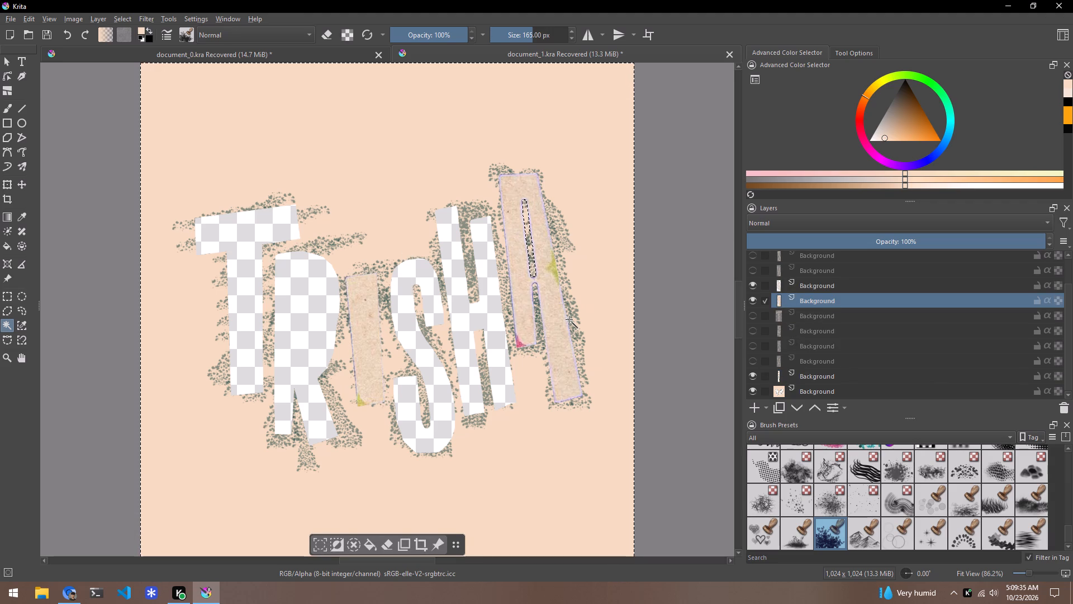
key(ctrl+z)
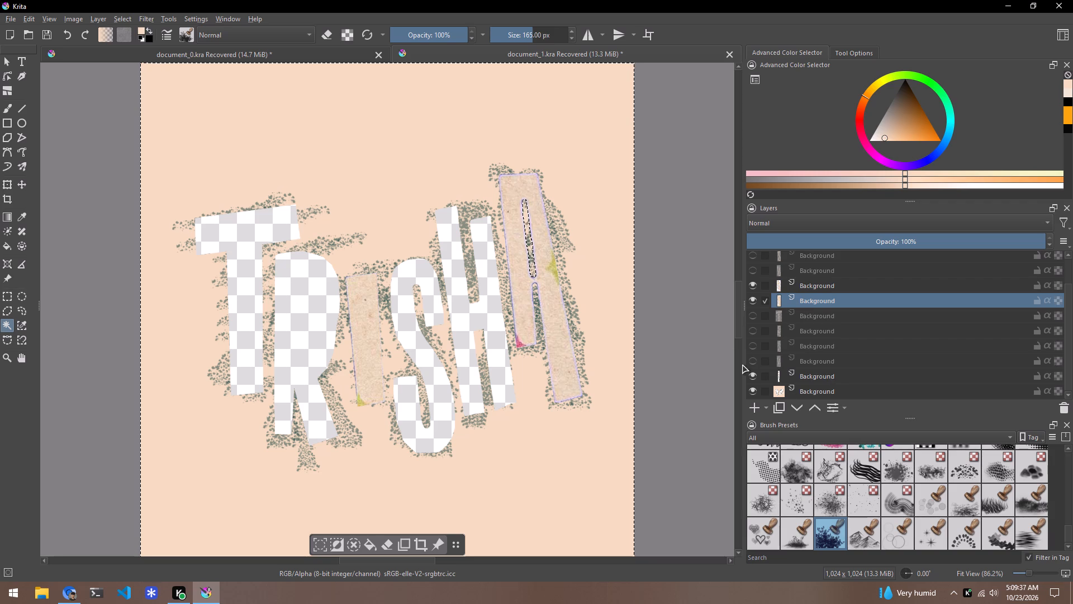
Toggle the bottom Background layer and the layer directly above it off and on to examine what each covers.
click(755, 376)
click(755, 376)
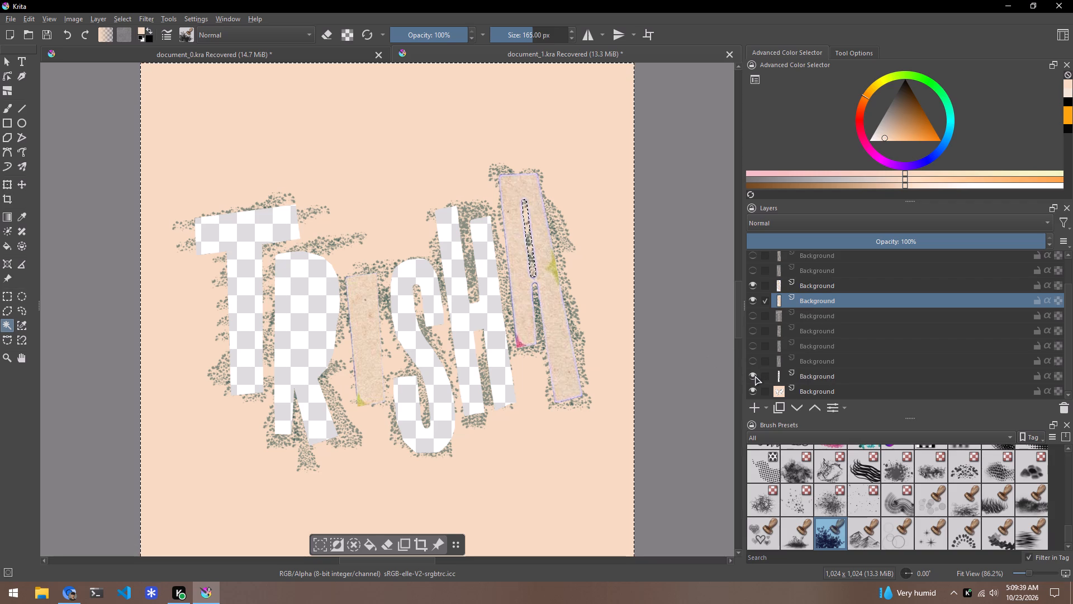
click(751, 391)
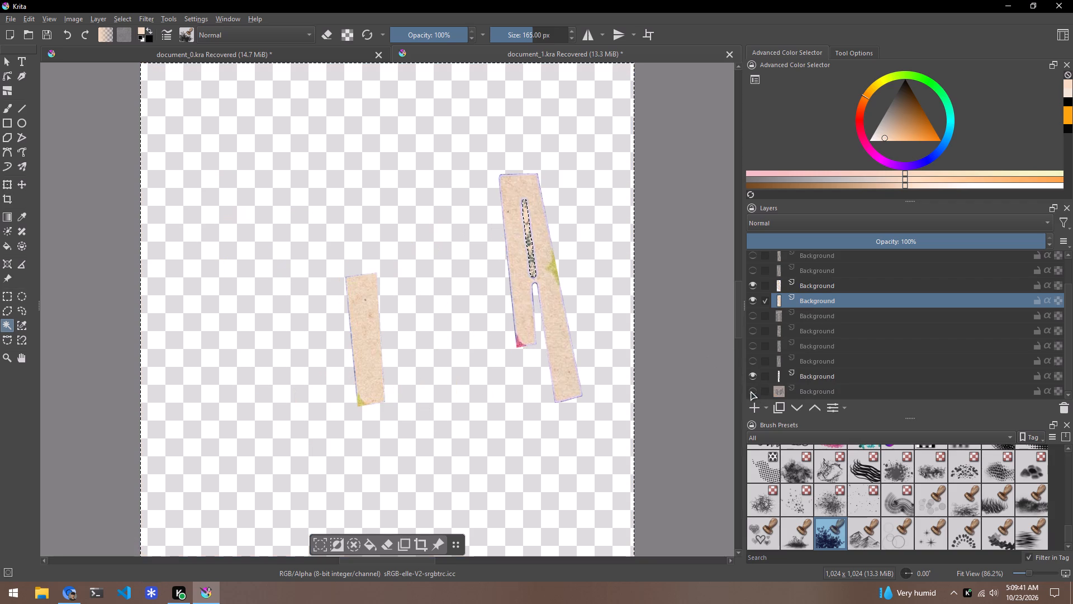
click(751, 391)
Undo the selection of the A's inner opening, the inverted A selection and the A surroundings selection.
click(753, 286)
key(ctrl+z)
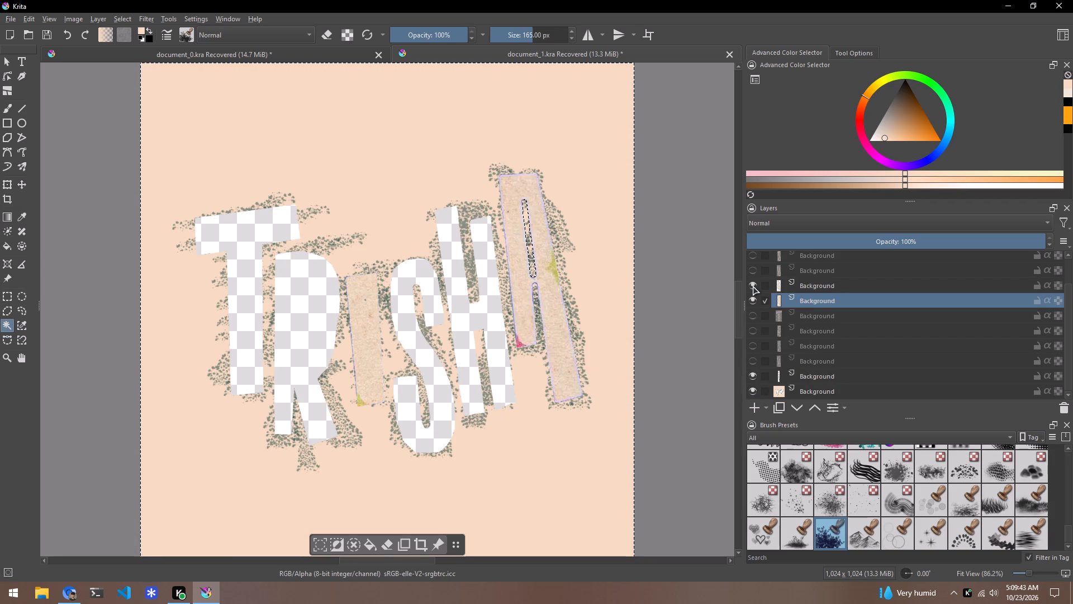
key(ctrl+z)
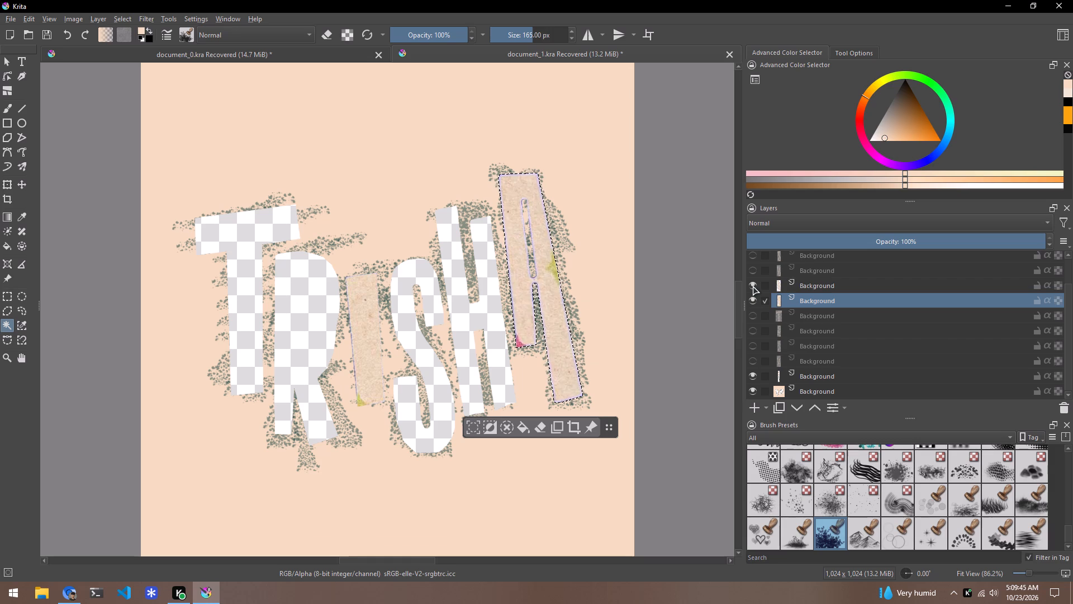
key(ctrl+z)
key(ctrl+z)
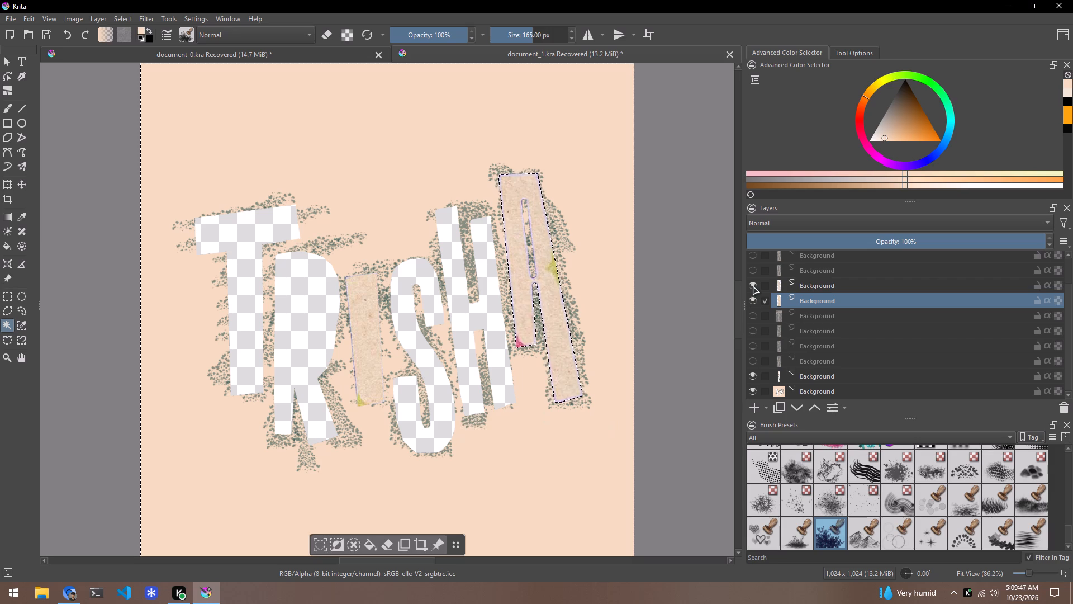
key(ctrl+z)
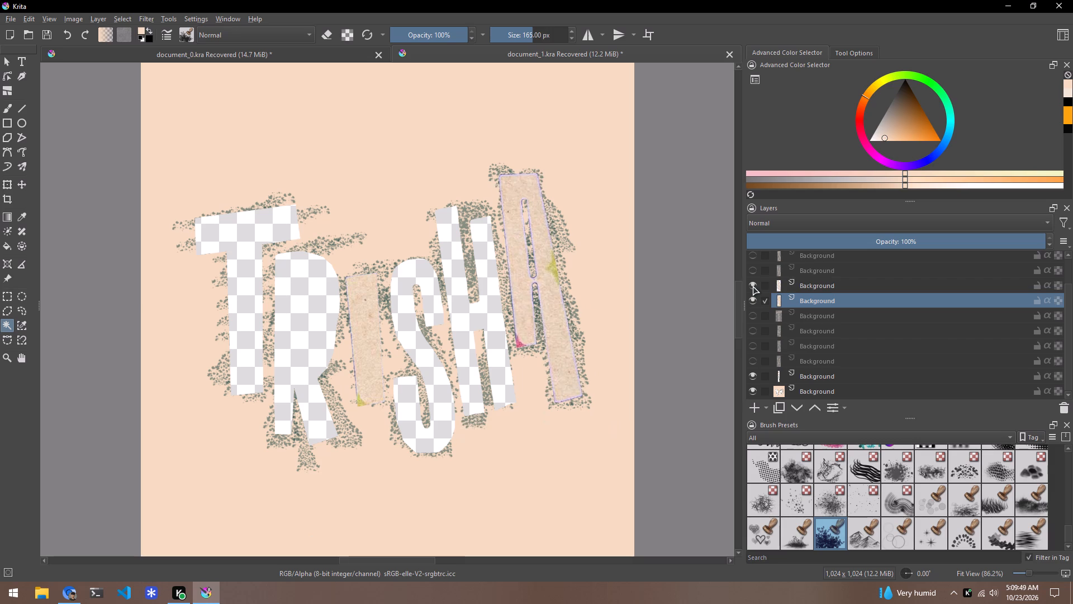
click(753, 286)
click(753, 286)
Select the textured A's inner opening and cut it from the bottom Background layer to a new layer.
click(823, 285)
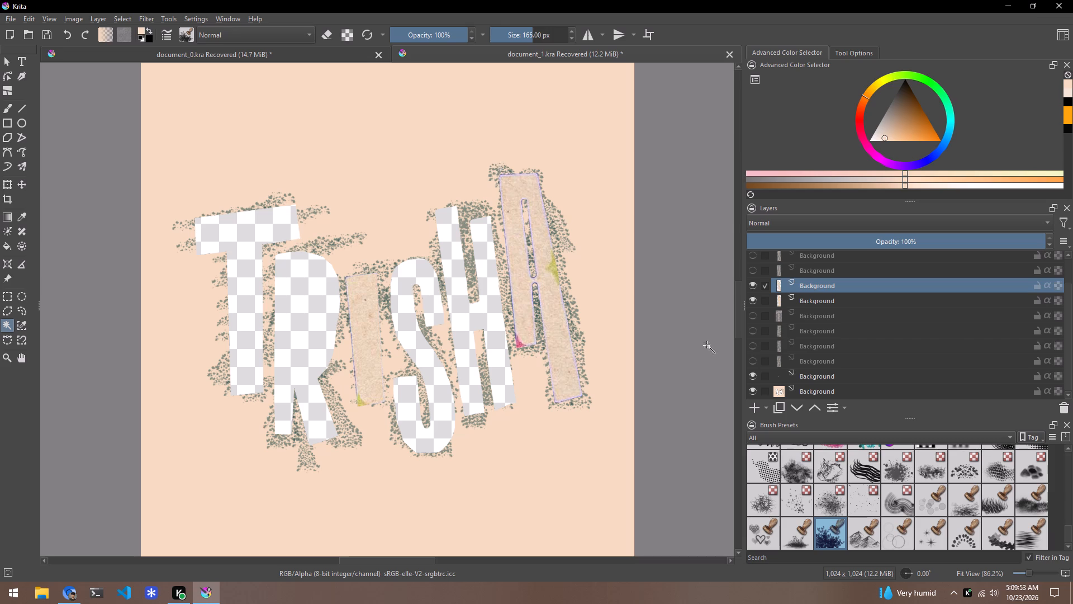
click(553, 195)
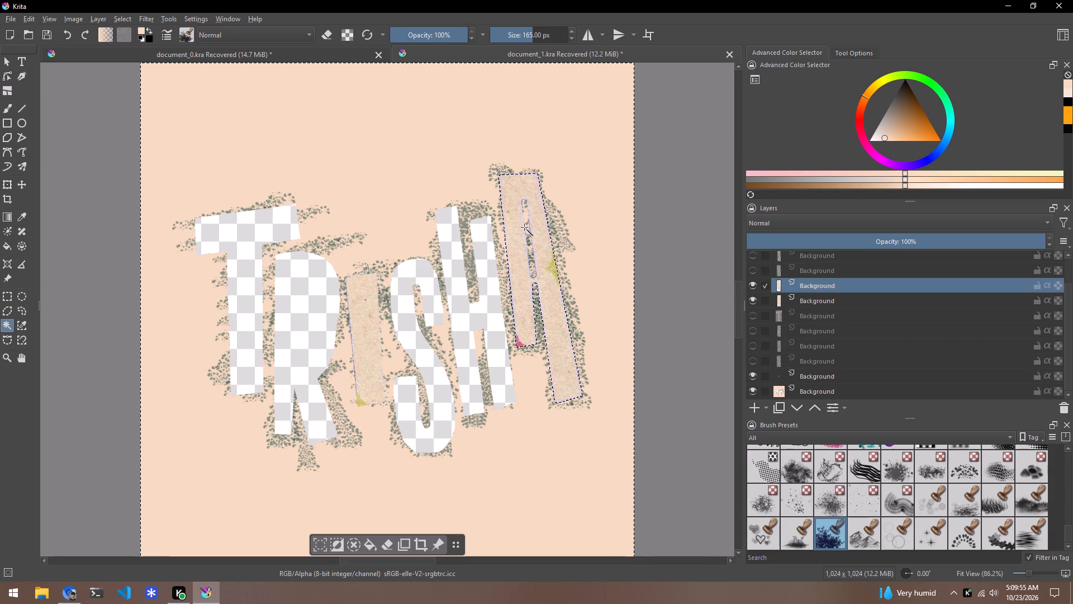
click(524, 227)
click(526, 228)
click(562, 201)
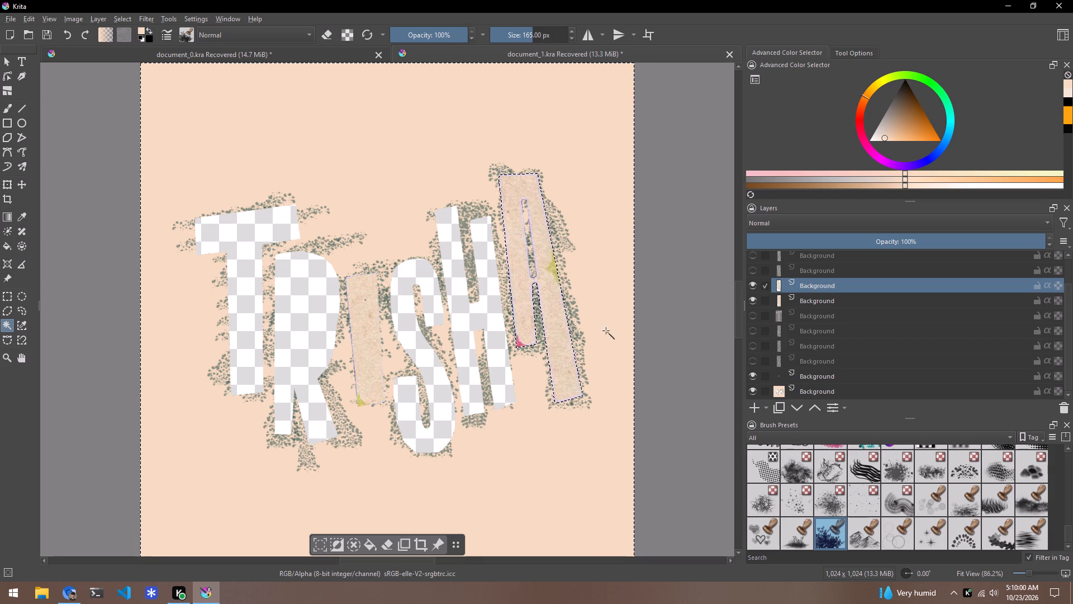
click(528, 237)
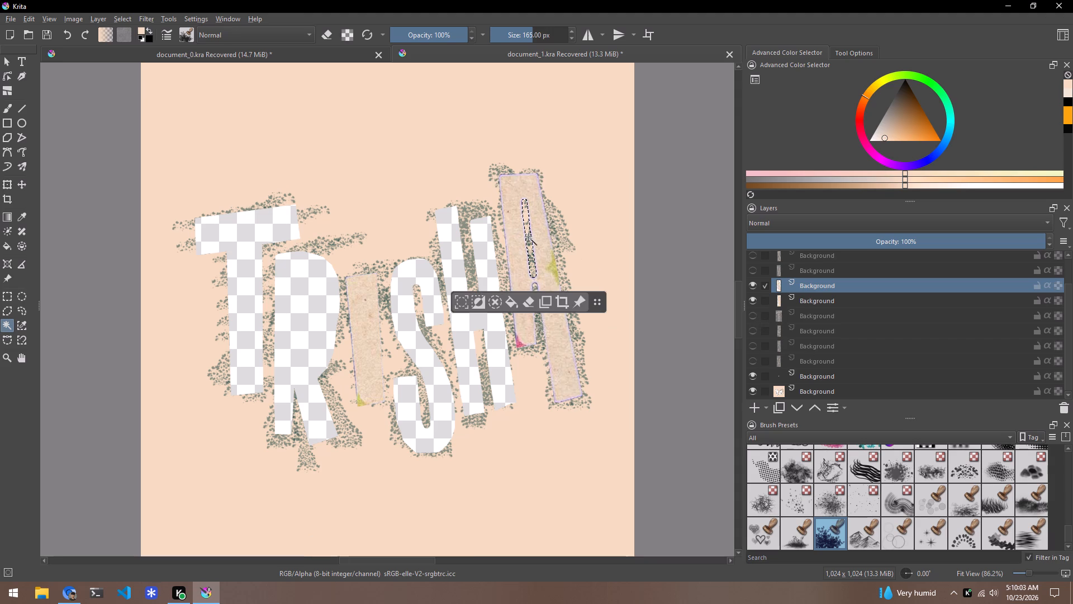
click(827, 390)
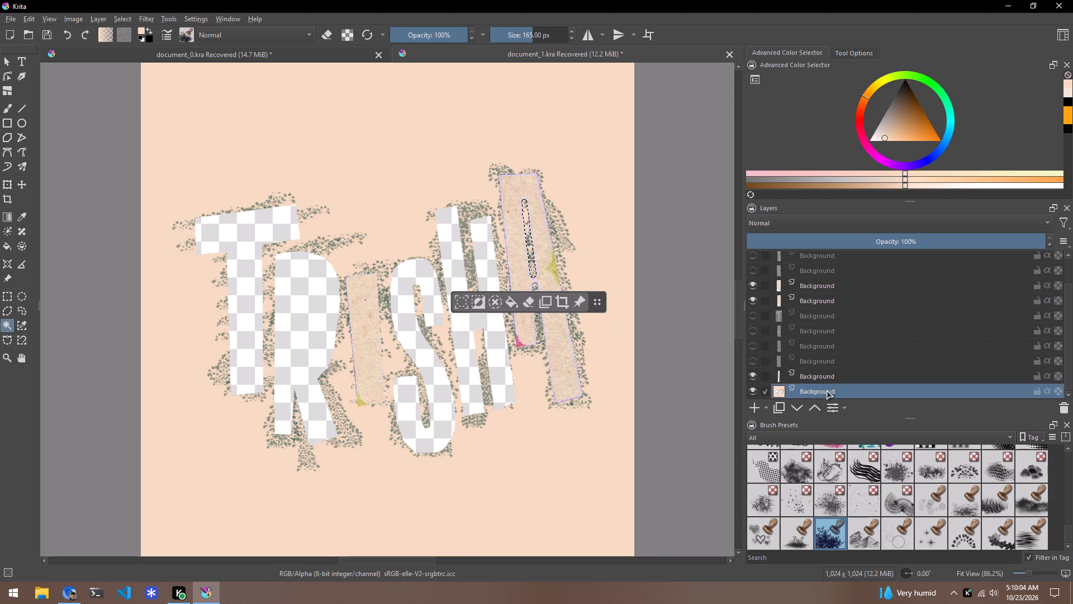
right_click(529, 239)
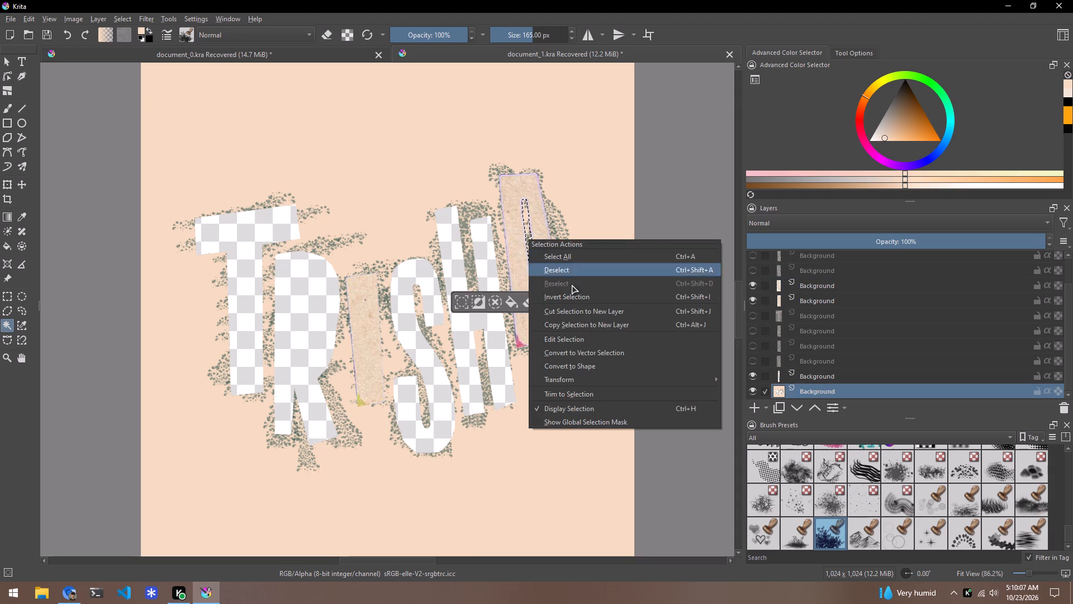
click(624, 313)
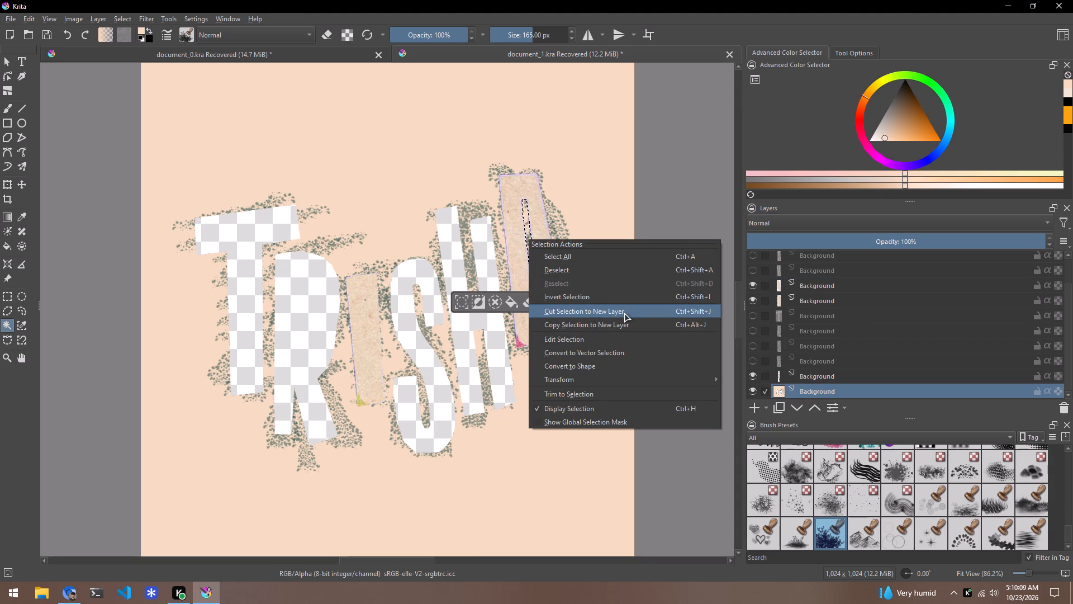
Remove the newly cut A inner-opening layer and the leftover layer directly beneath it.
scroll(851, 360, down, 3)
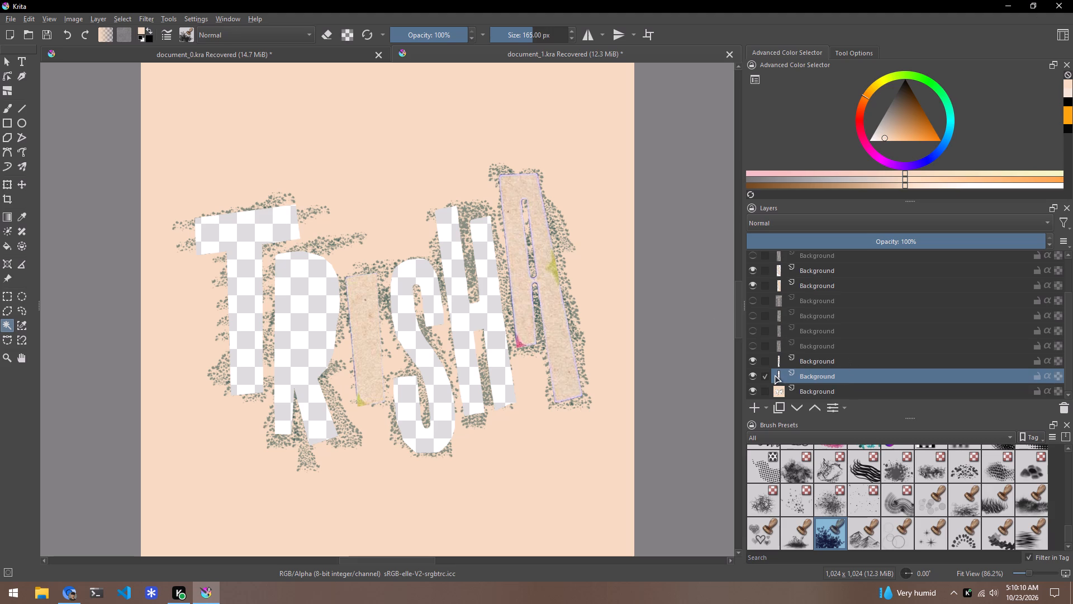
click(834, 360)
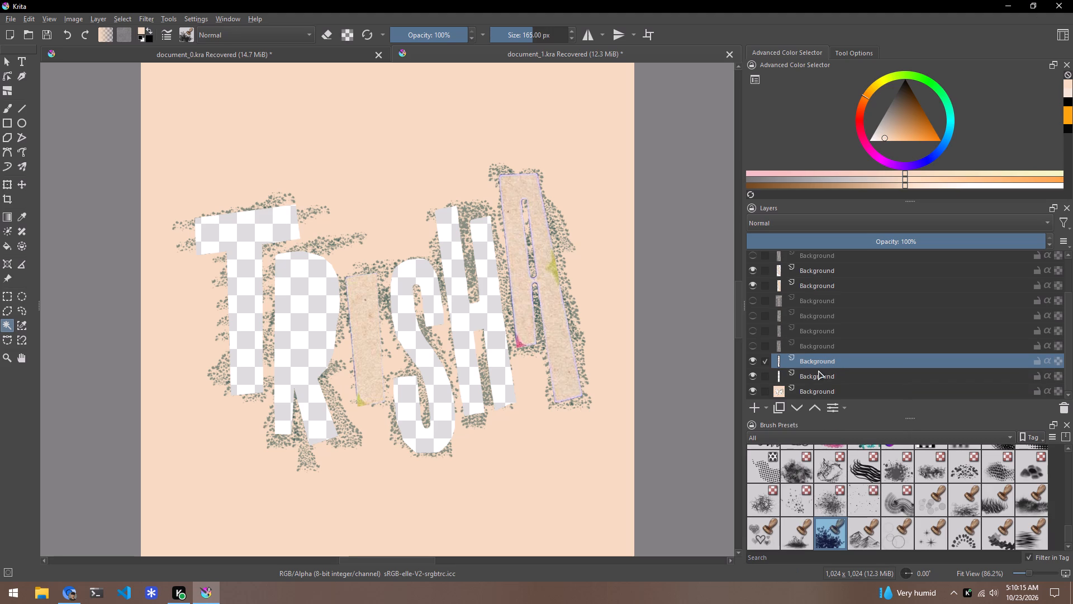
right_click(815, 358)
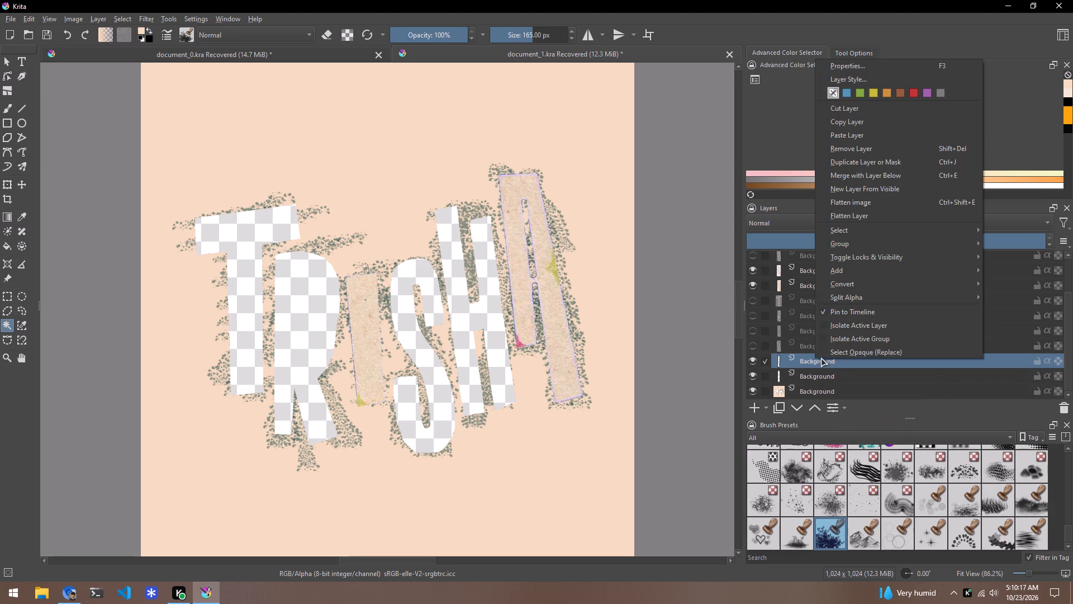
click(858, 152)
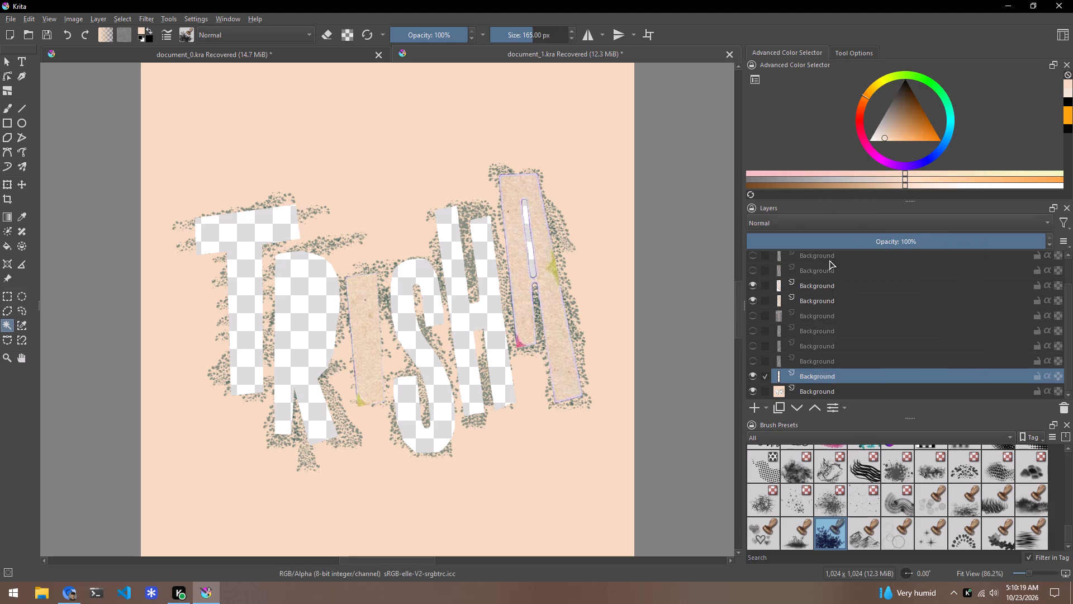
right_click(814, 375)
click(844, 168)
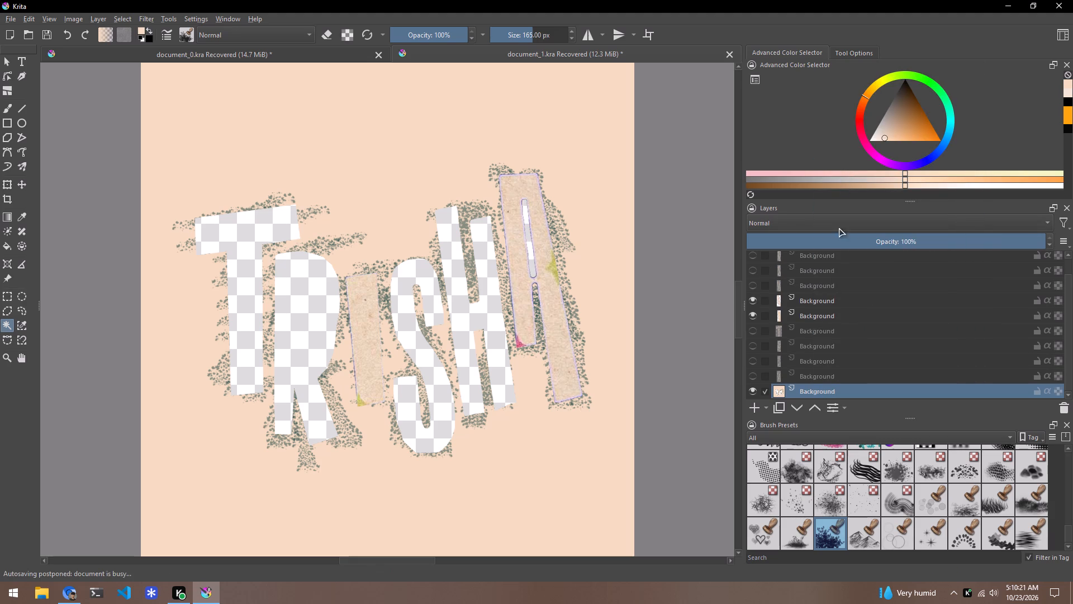
Select around the textured A, invert the selection, and cut the A shape from the bottom Background layer to a new layer.
click(824, 301)
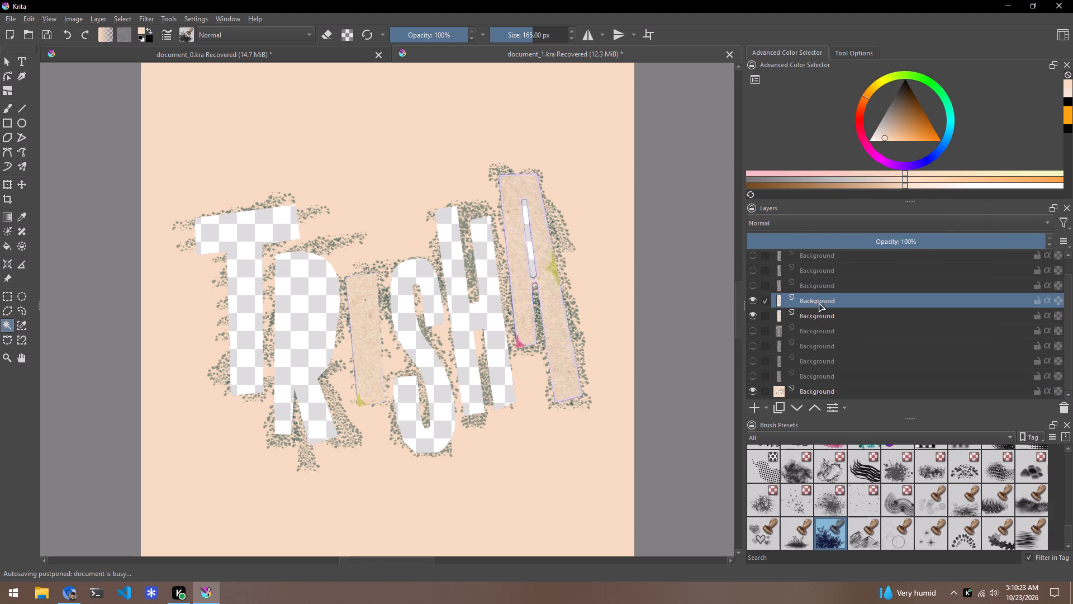
click(572, 246)
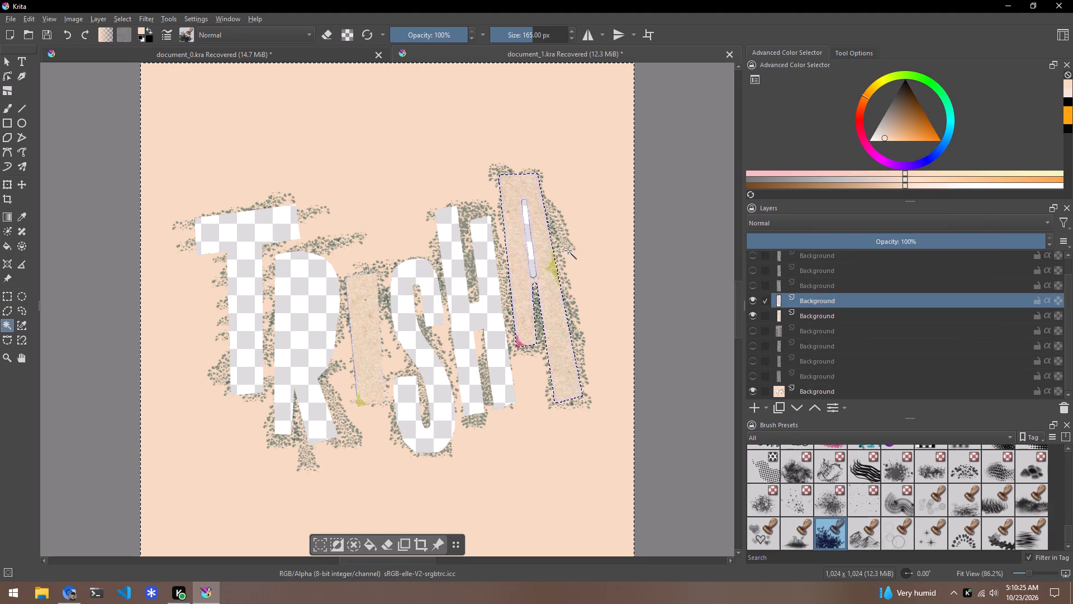
right_click(569, 258)
click(621, 315)
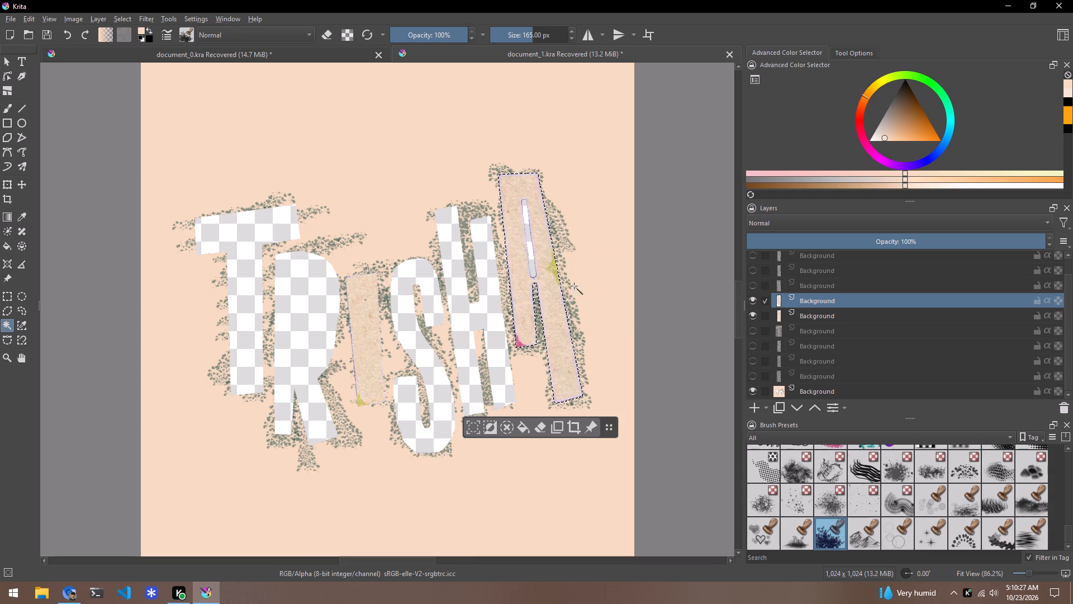
scroll(839, 361, down, 3)
click(822, 390)
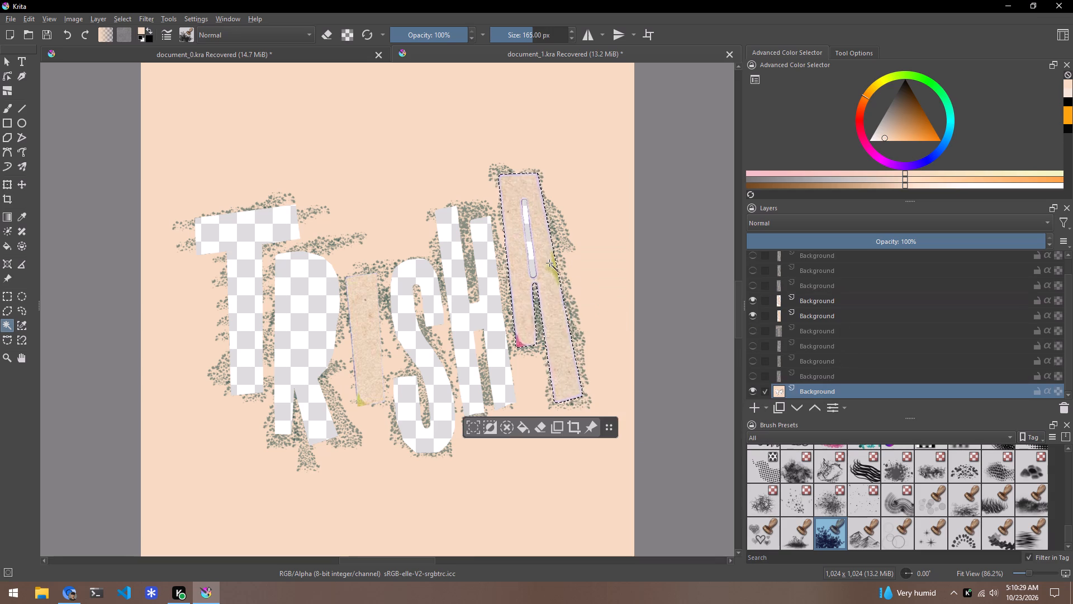
right_click(548, 263)
click(600, 341)
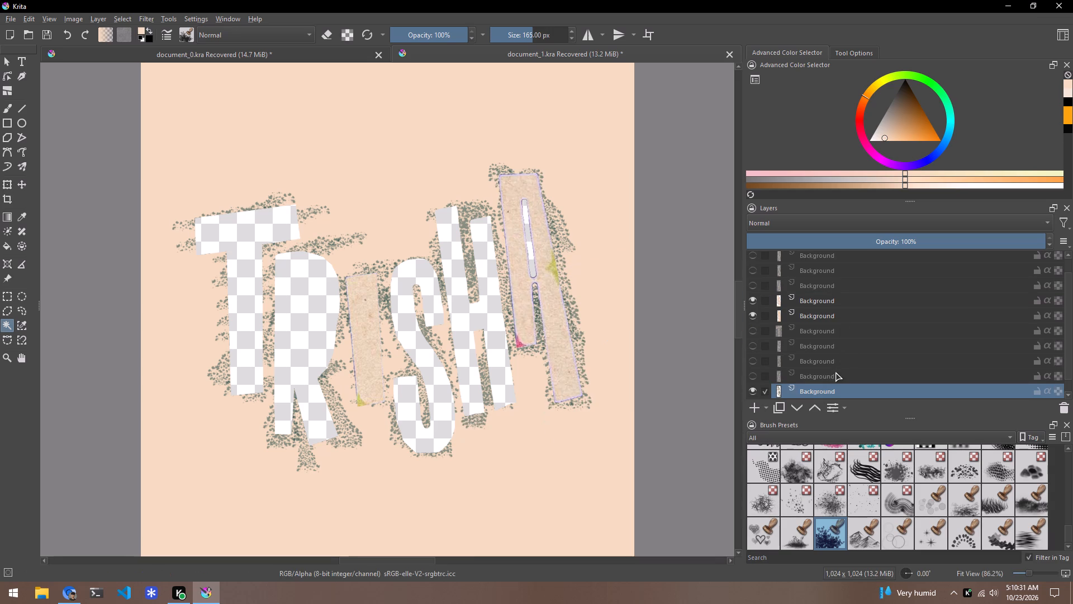
Hide the textured A layer and the newly cut A-shaped layer.
scroll(835, 372, down, 3)
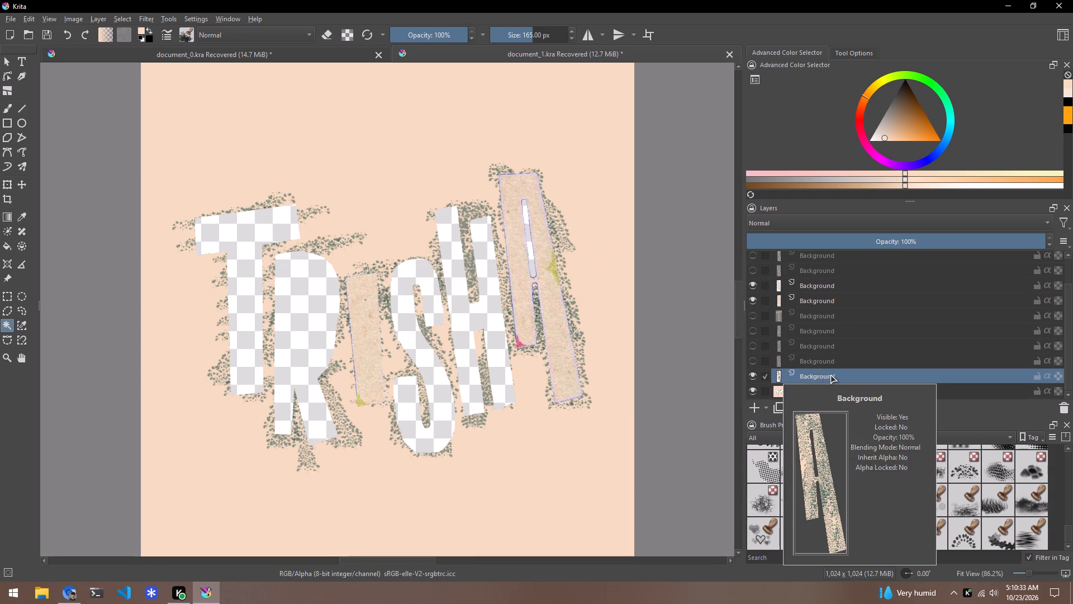
click(830, 374)
click(766, 376)
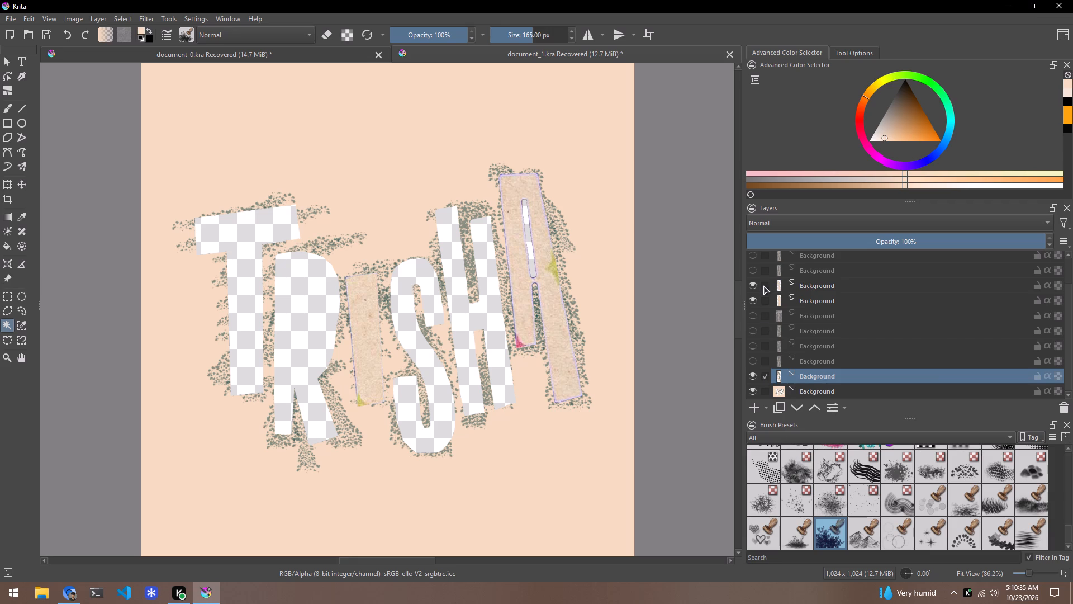
click(763, 285)
click(766, 285)
click(755, 285)
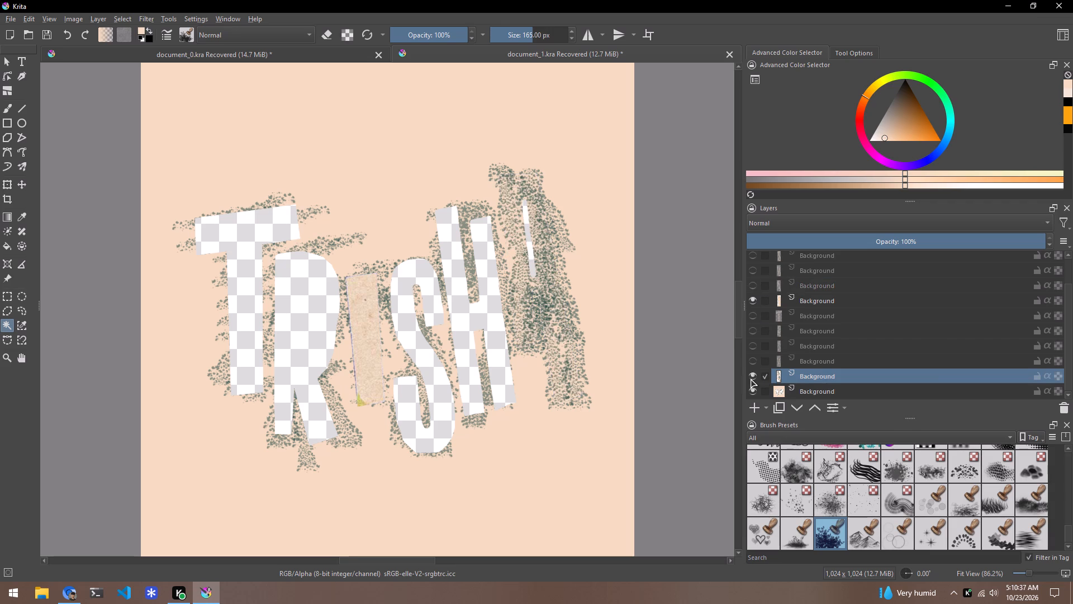
click(751, 379)
Select around the textured I, invert the selection, and cut the I shape from the bottom Background layer to a new layer.
click(823, 302)
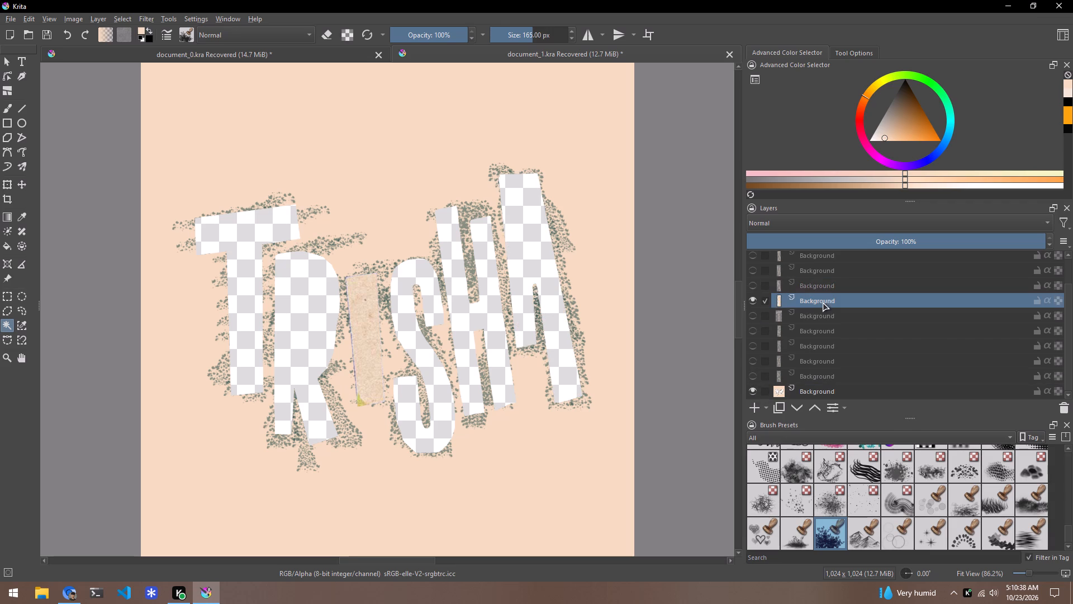
click(424, 313)
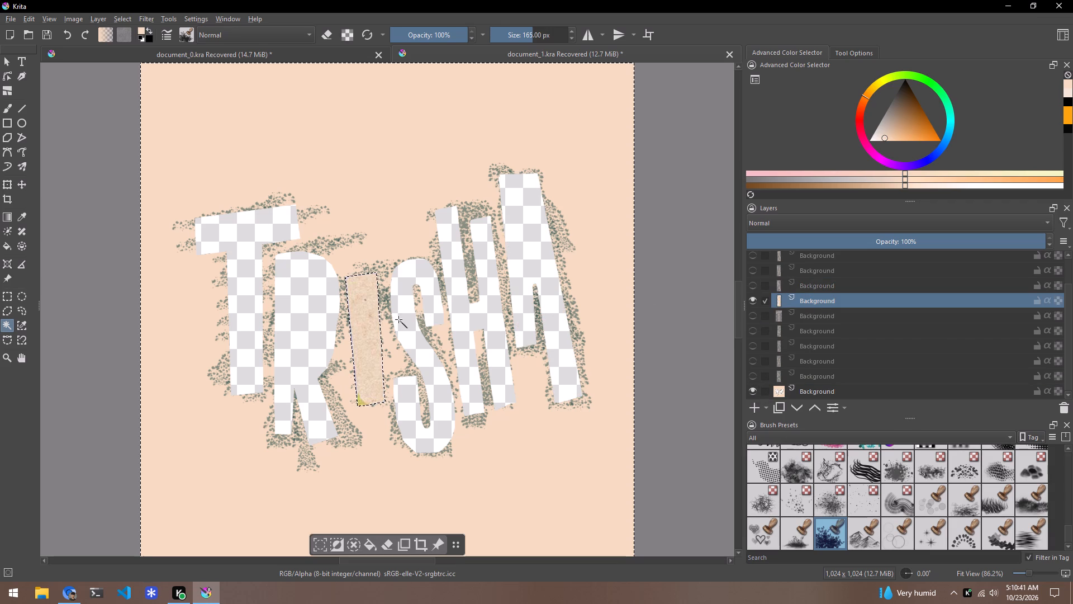
right_click(398, 319)
click(440, 377)
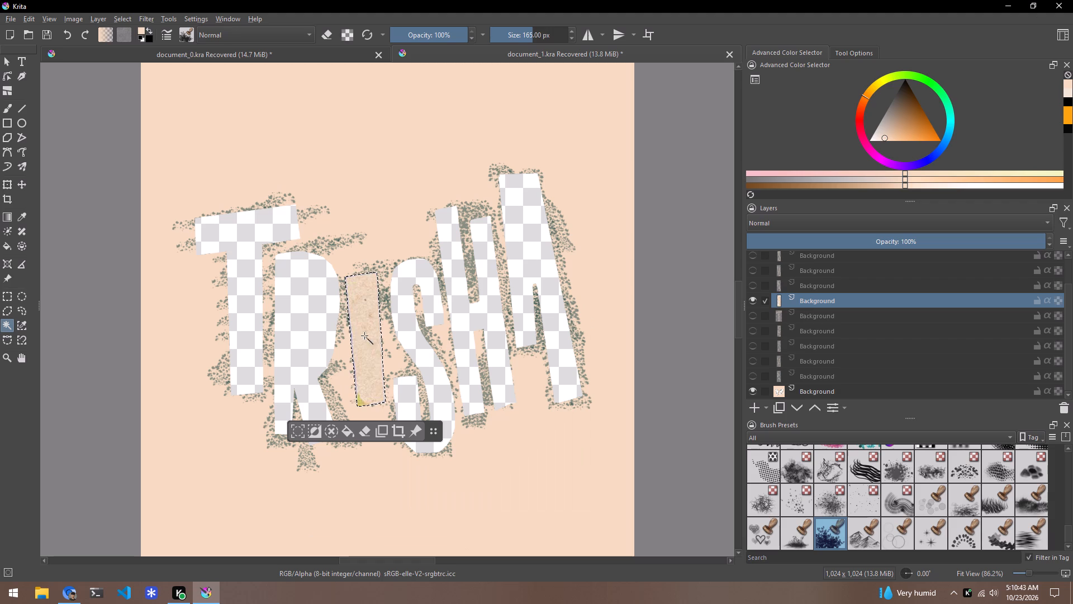
click(822, 389)
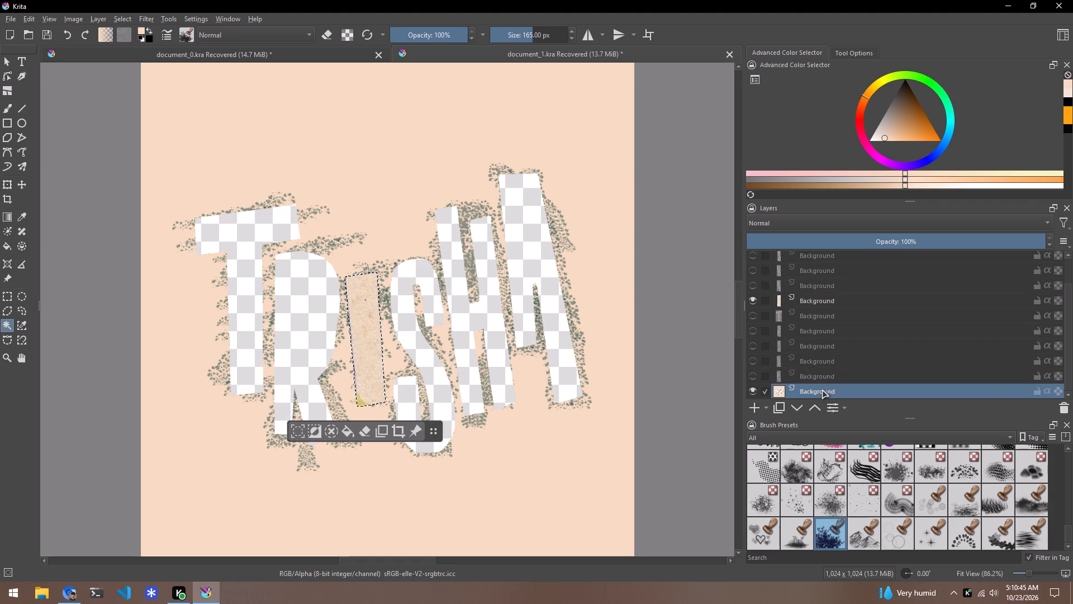
right_click(372, 338)
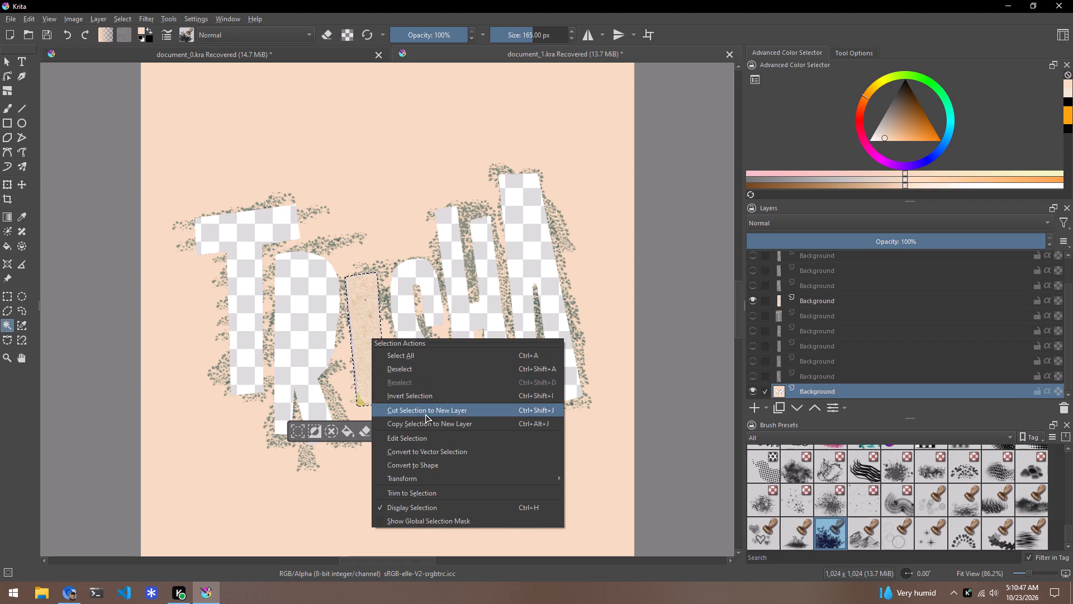
click(425, 414)
scroll(820, 363, down, 3)
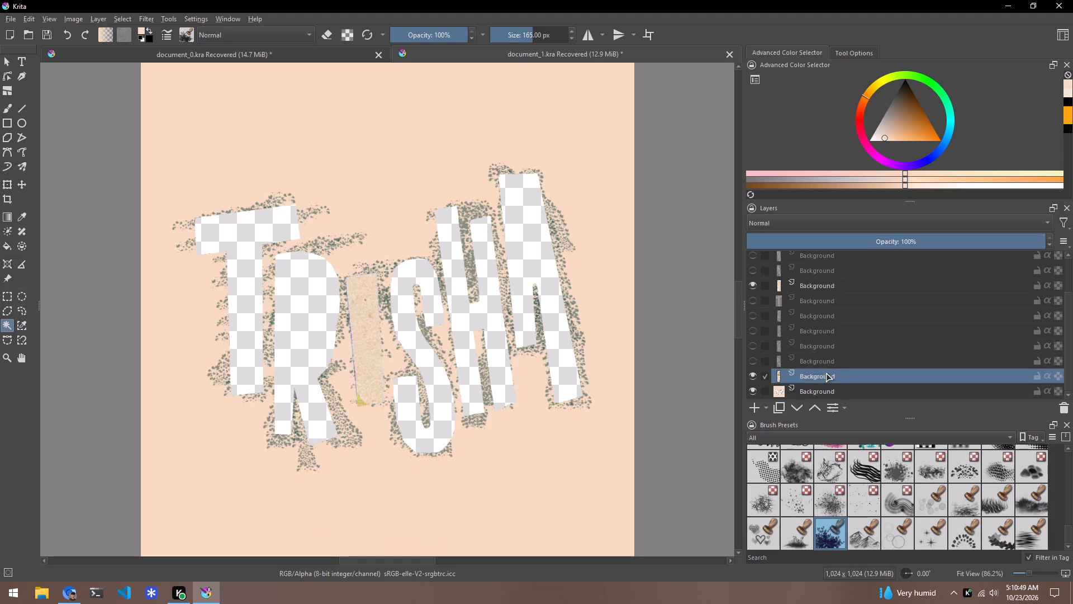
Hide the textured I layer and the newly cut I-shaped layer.
click(832, 393)
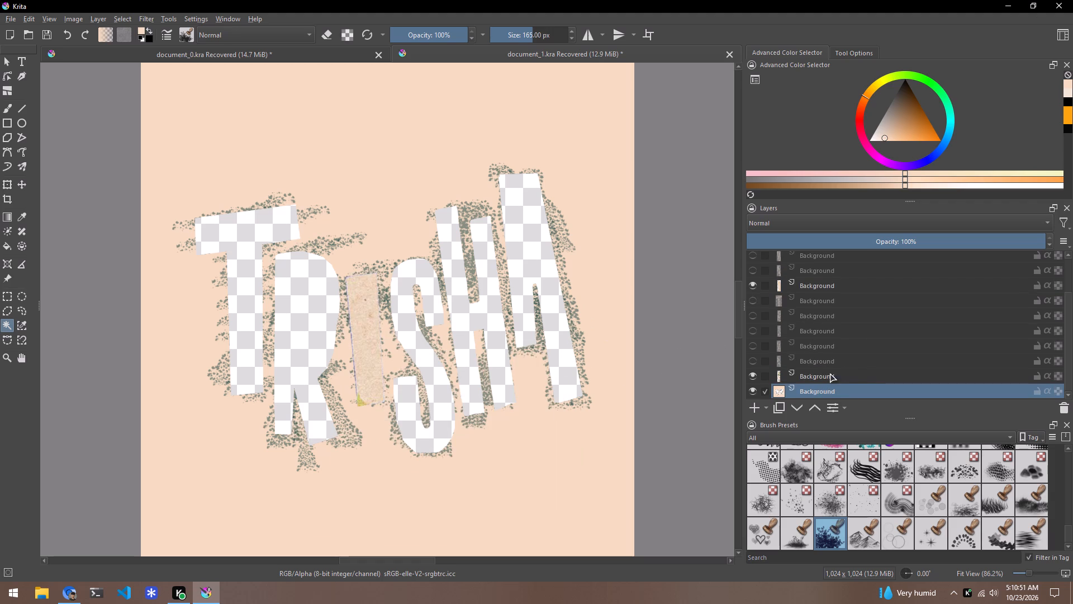
click(806, 289)
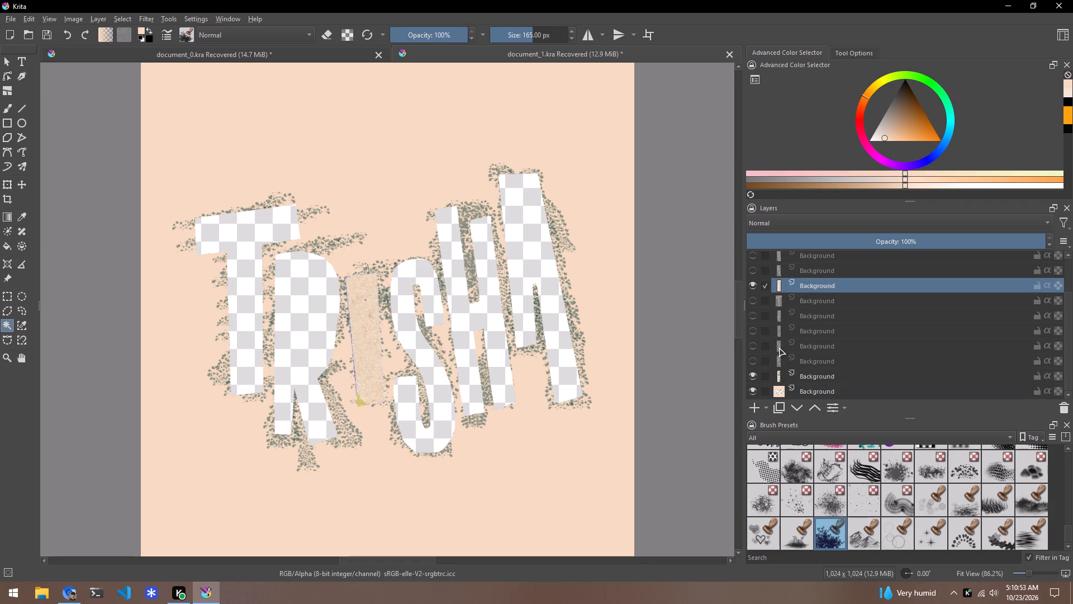
click(753, 286)
click(750, 379)
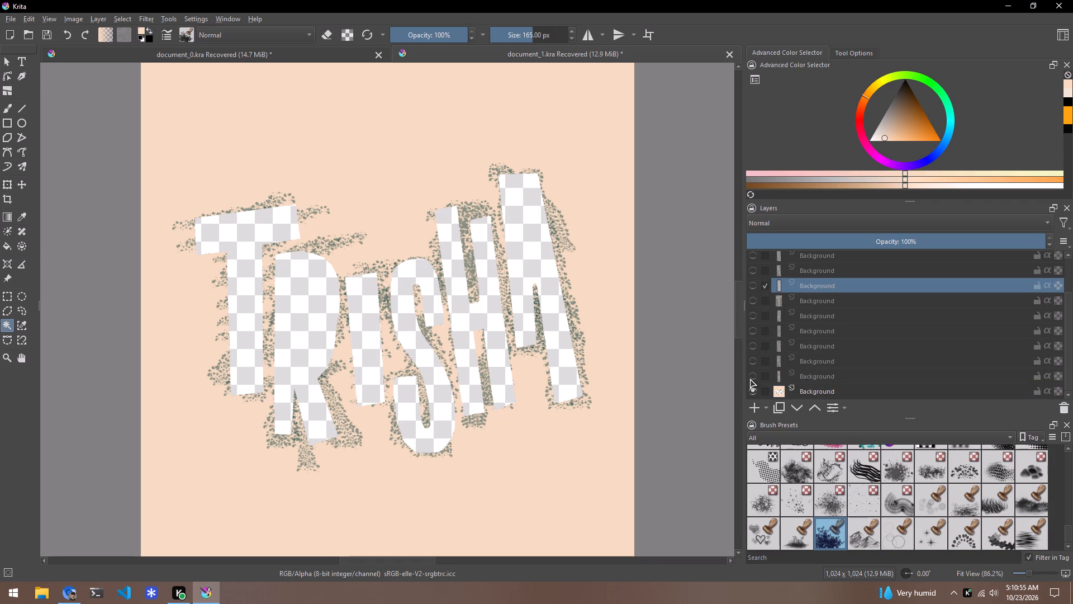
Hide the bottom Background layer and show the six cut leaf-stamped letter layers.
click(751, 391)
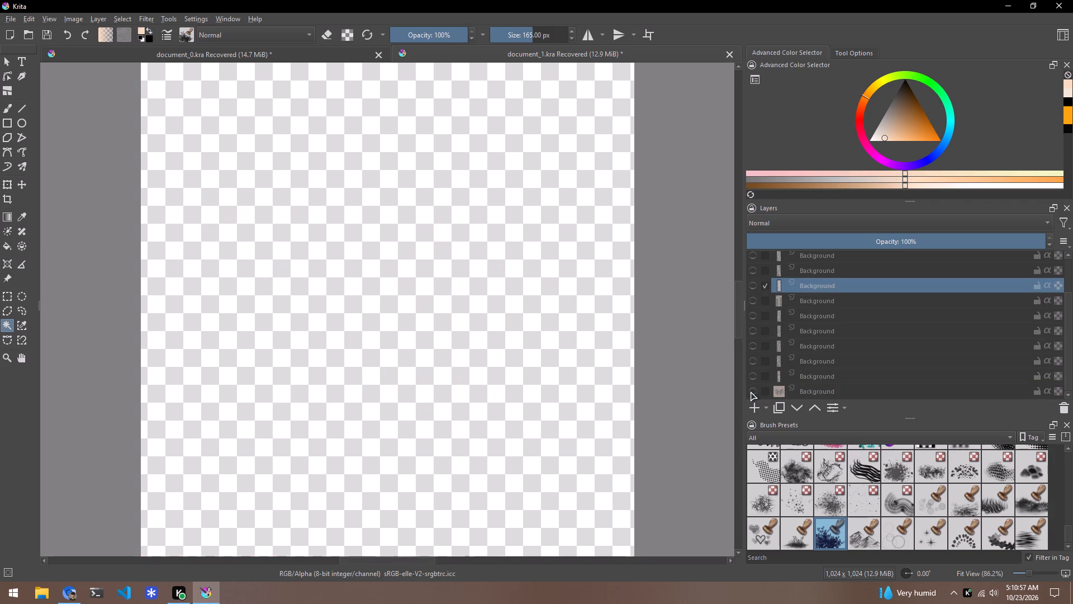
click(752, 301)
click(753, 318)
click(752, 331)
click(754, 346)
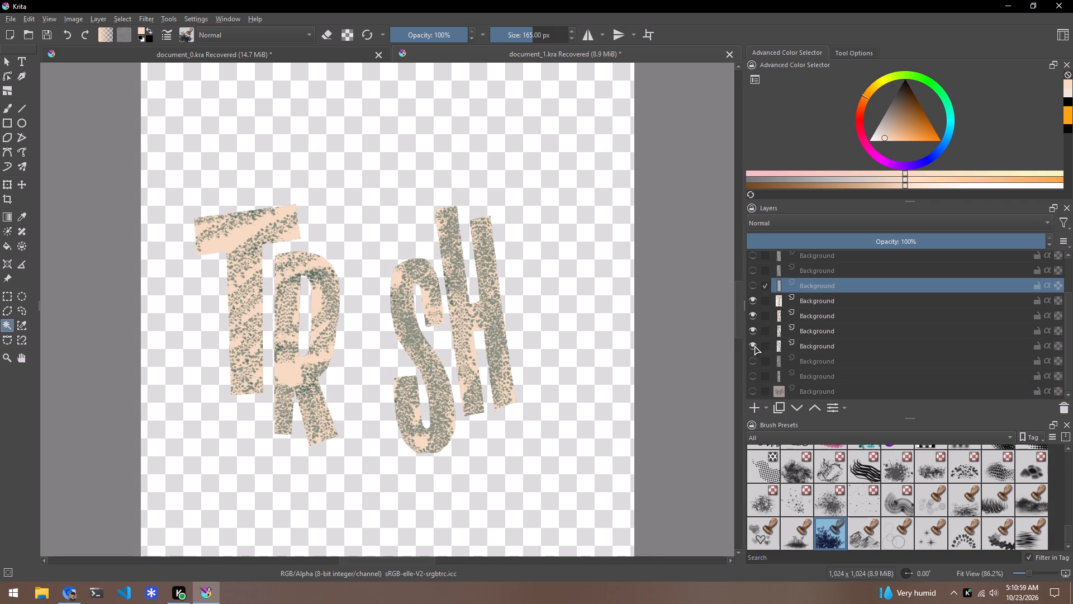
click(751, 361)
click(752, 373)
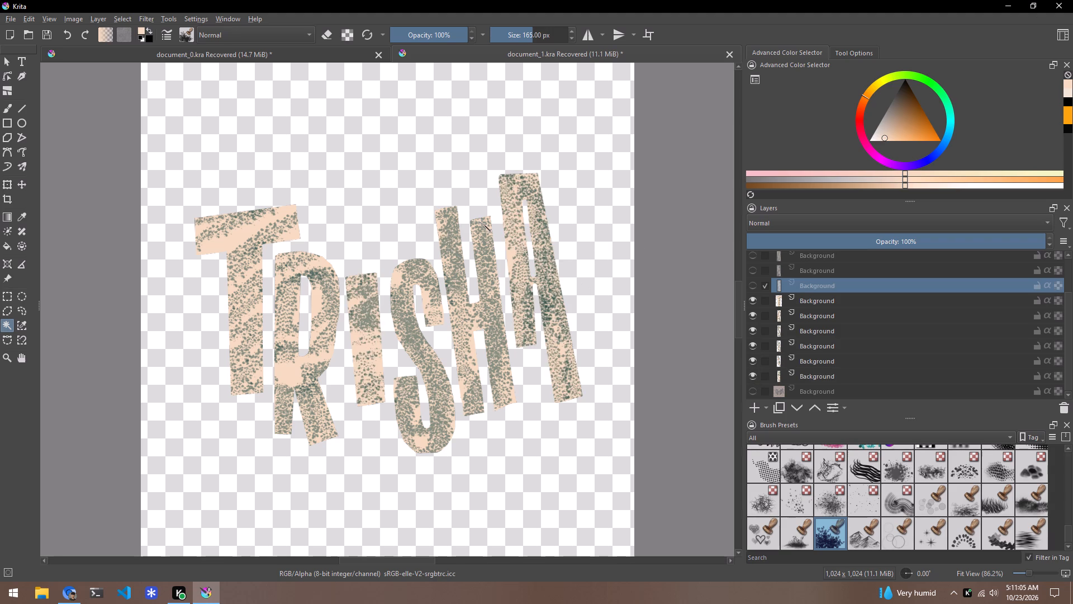
Examine the edges and leaf texture of the cut TRISHA letters up close.
scroll(227, 227, up, 2)
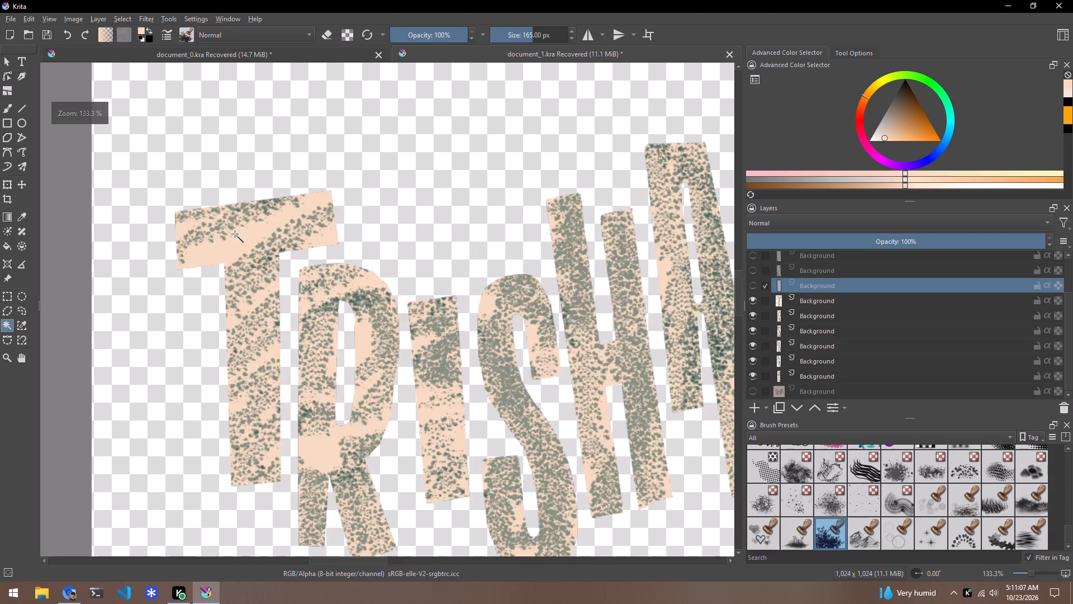
scroll(235, 234, up, 3)
scroll(316, 201, down, 3)
scroll(482, 268, down, 1)
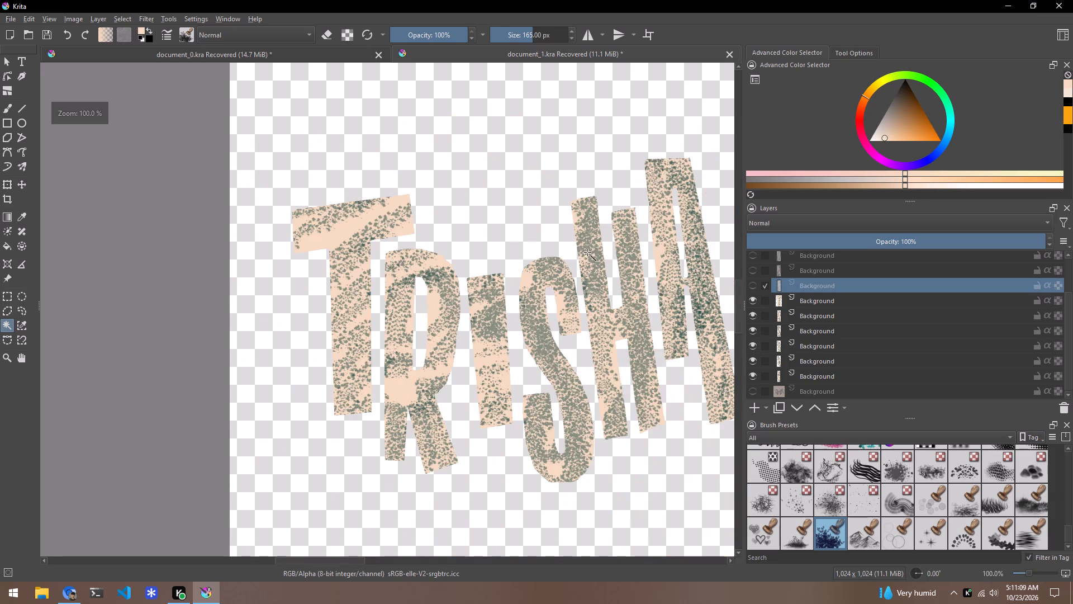
scroll(601, 254, up, 4)
scroll(455, 249, down, 3)
scroll(595, 249, up, 1)
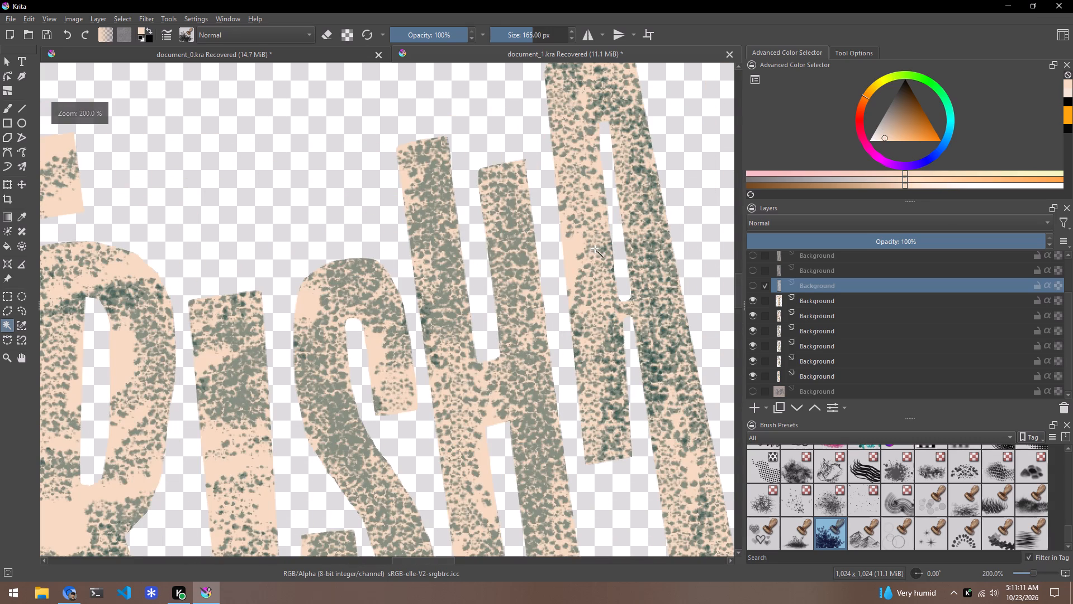
scroll(545, 273, down, 3)
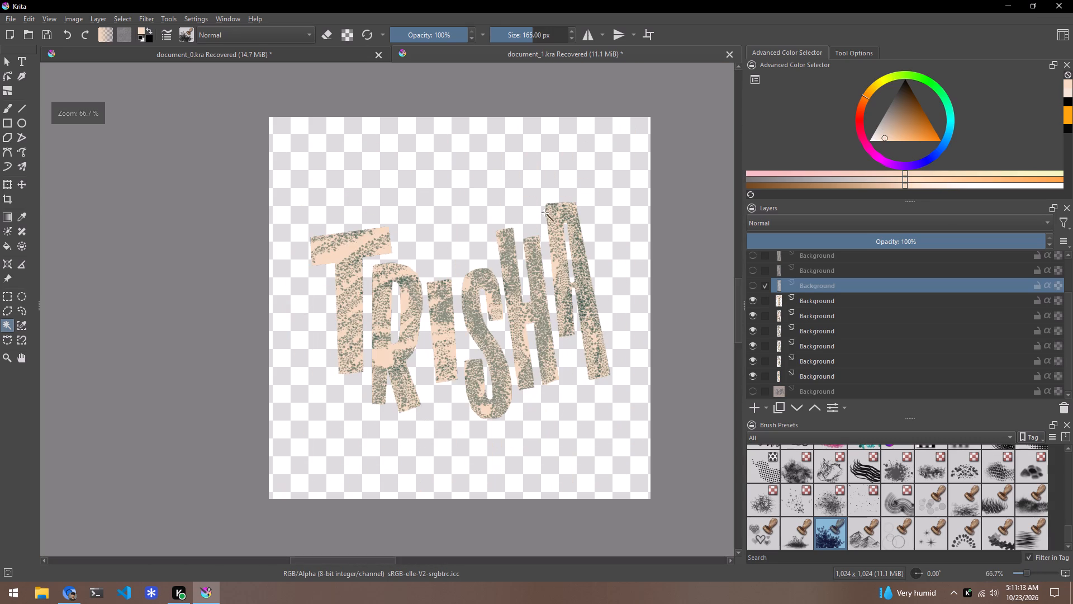
scroll(530, 204, up, 2)
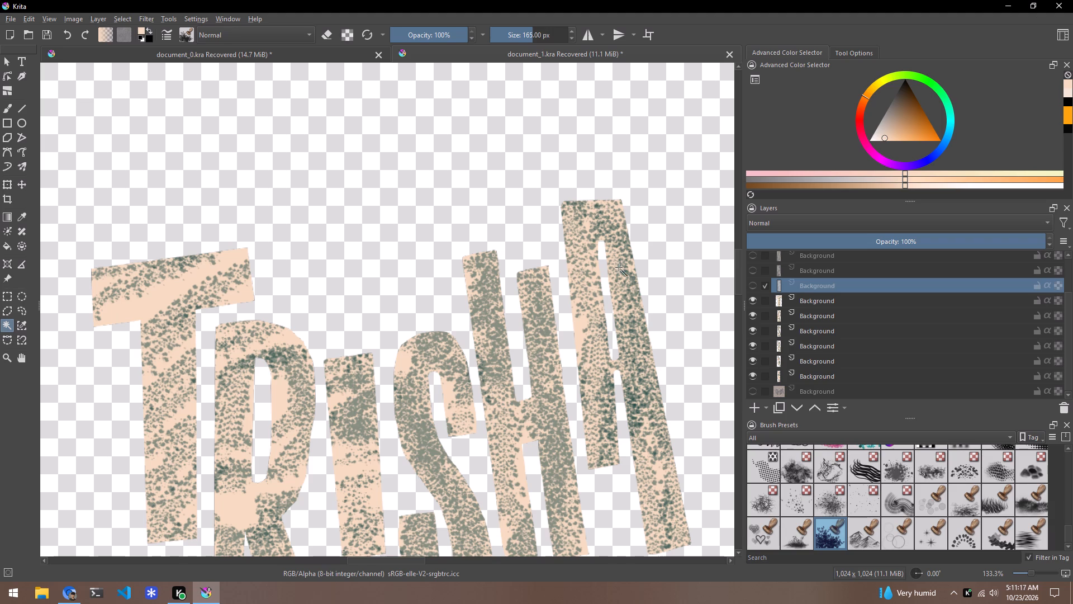
scroll(827, 325, down, 2)
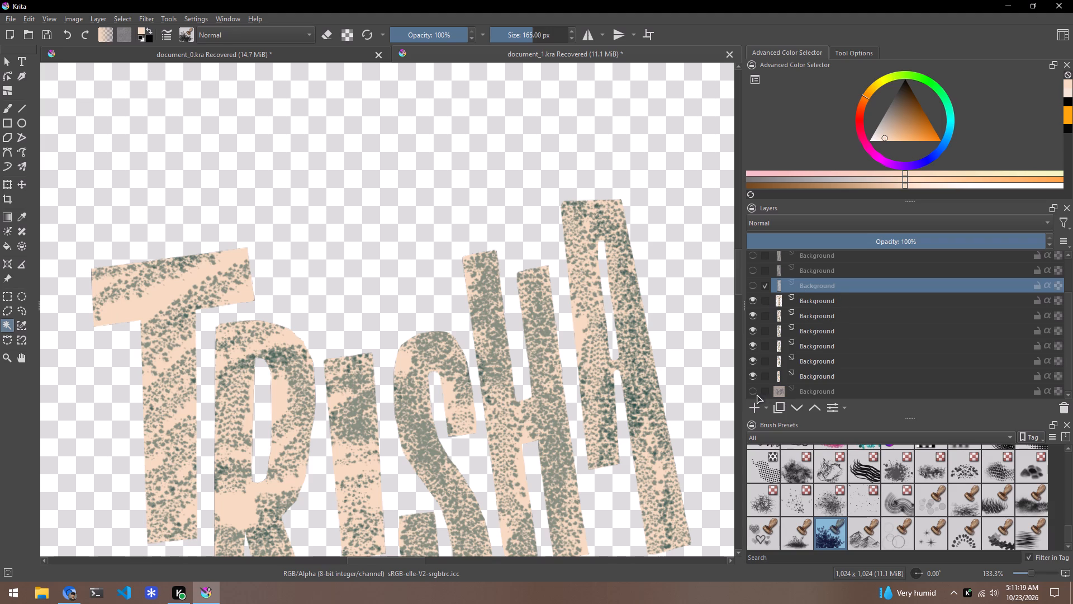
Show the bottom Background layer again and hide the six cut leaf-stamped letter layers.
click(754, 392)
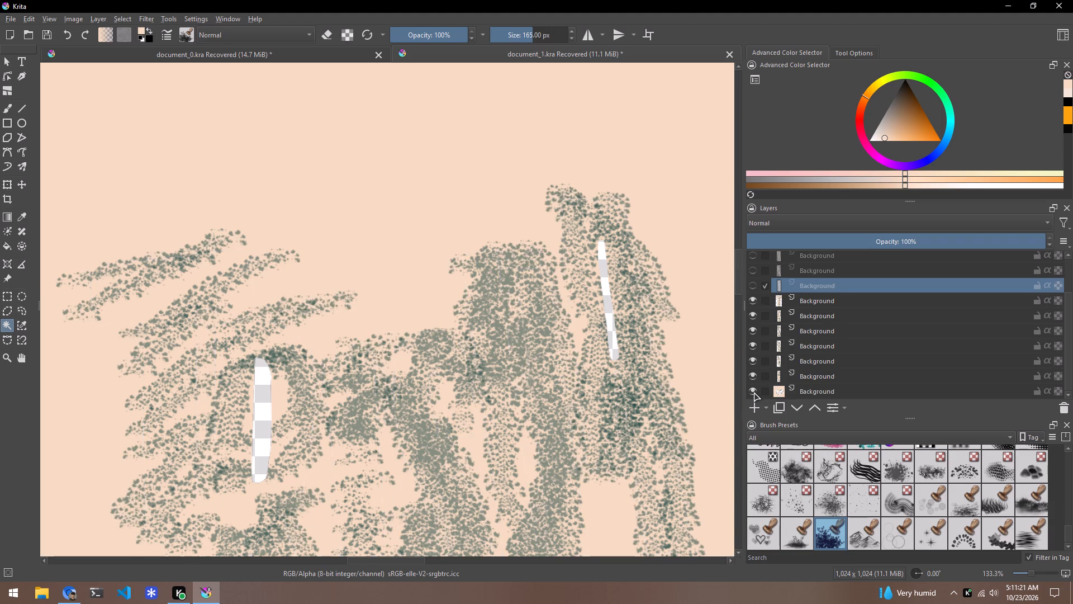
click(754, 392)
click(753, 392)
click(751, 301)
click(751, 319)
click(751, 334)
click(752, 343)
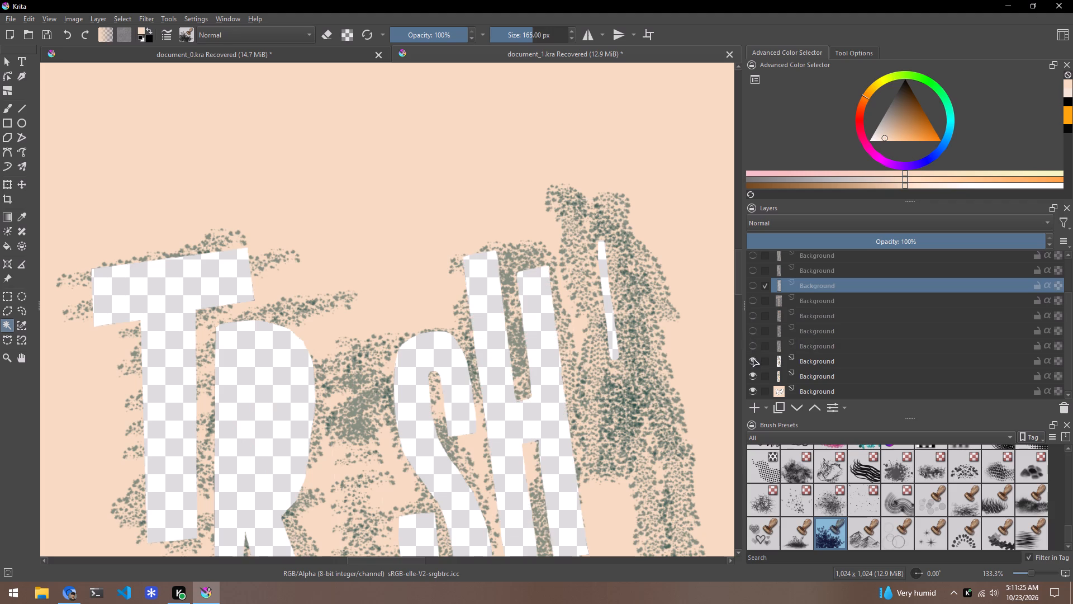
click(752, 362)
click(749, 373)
Check the cutouts on the bottom Background layer by selecting the peach area and individual letter openings, ending with the A, and toggling the layer's visibility.
scroll(582, 315, down, 3)
scroll(586, 342, up, 2)
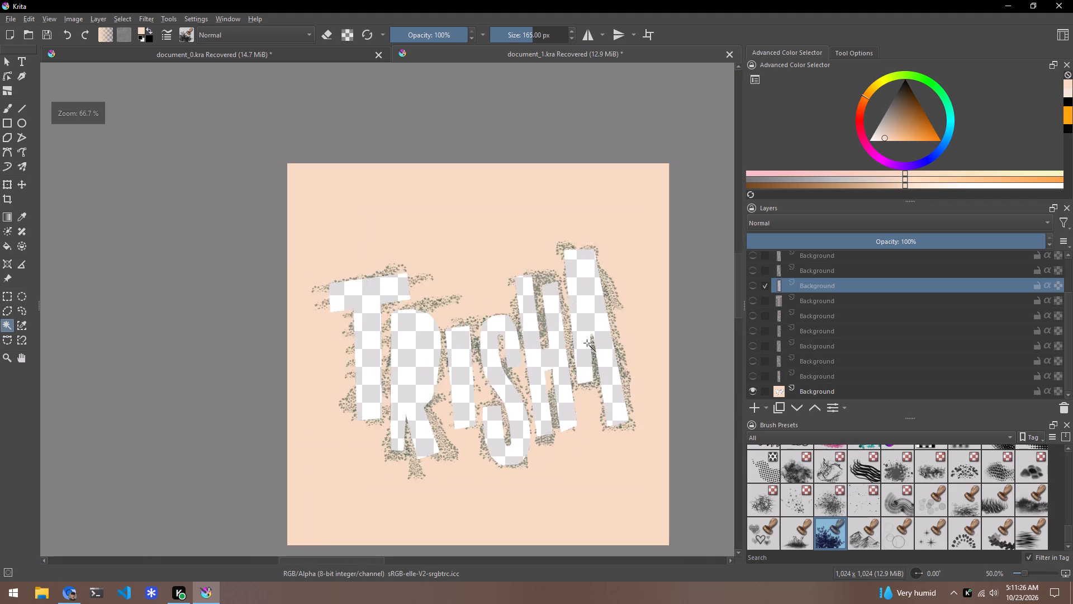
scroll(587, 343, up, 1)
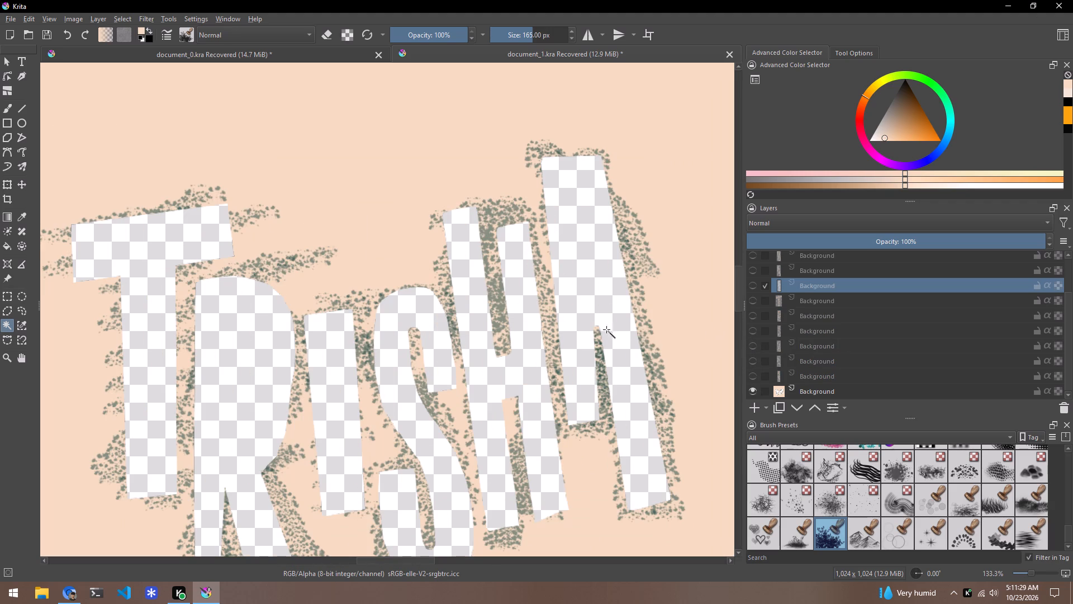
scroll(596, 327, down, 2)
scroll(569, 360, up, 2)
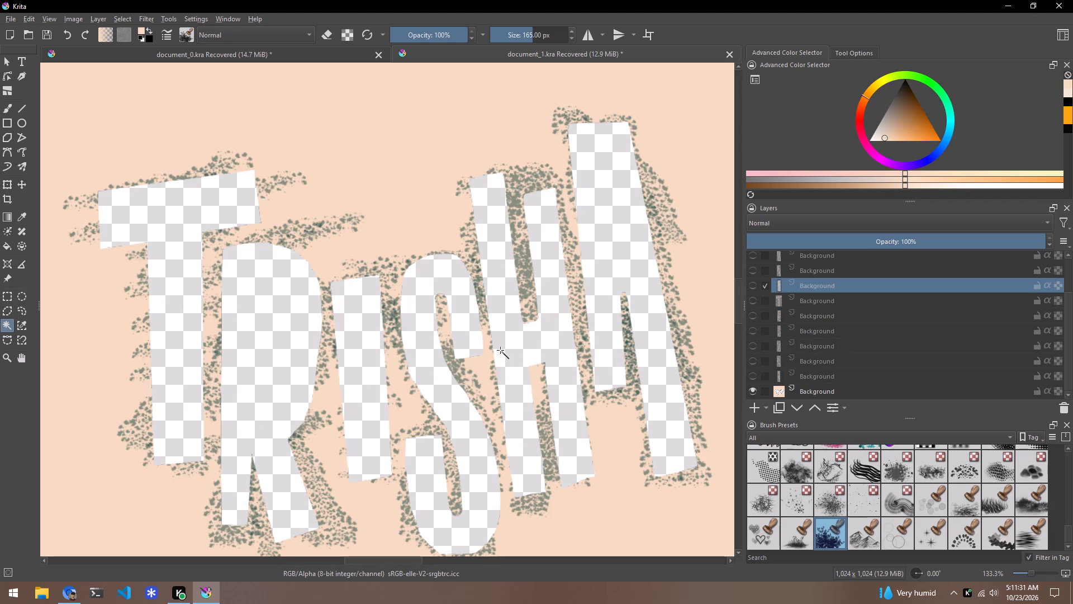
click(390, 256)
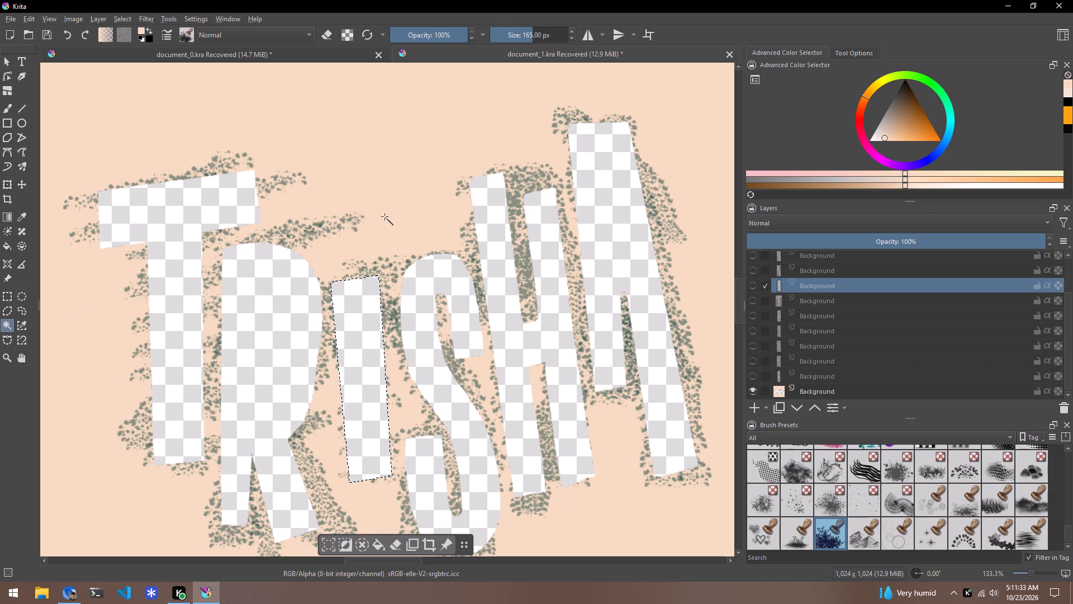
click(857, 394)
click(323, 119)
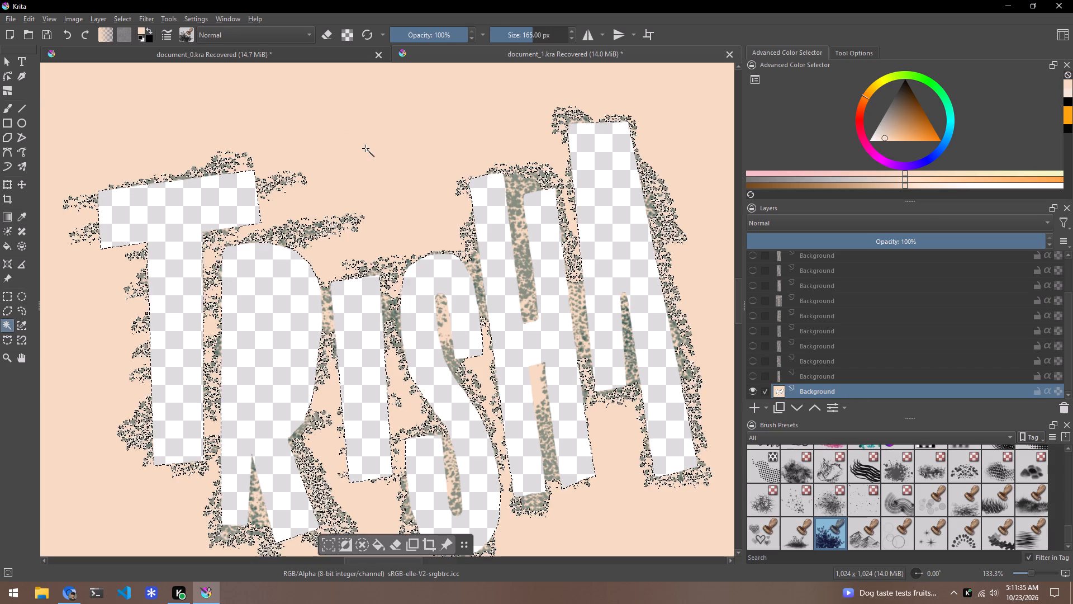
click(378, 230)
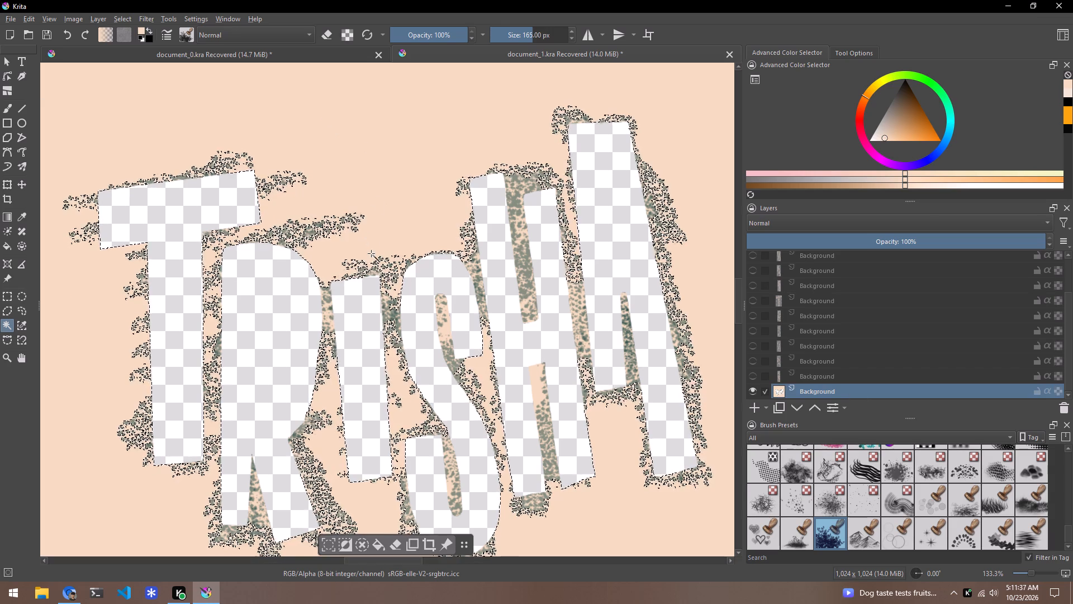
click(368, 347)
click(283, 322)
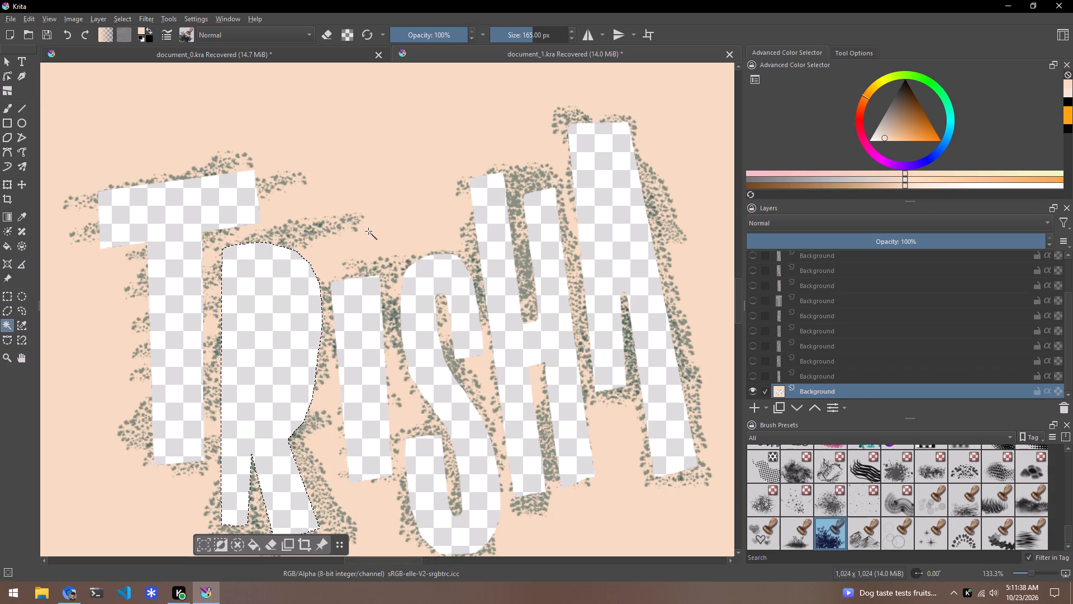
click(226, 201)
click(426, 306)
click(498, 262)
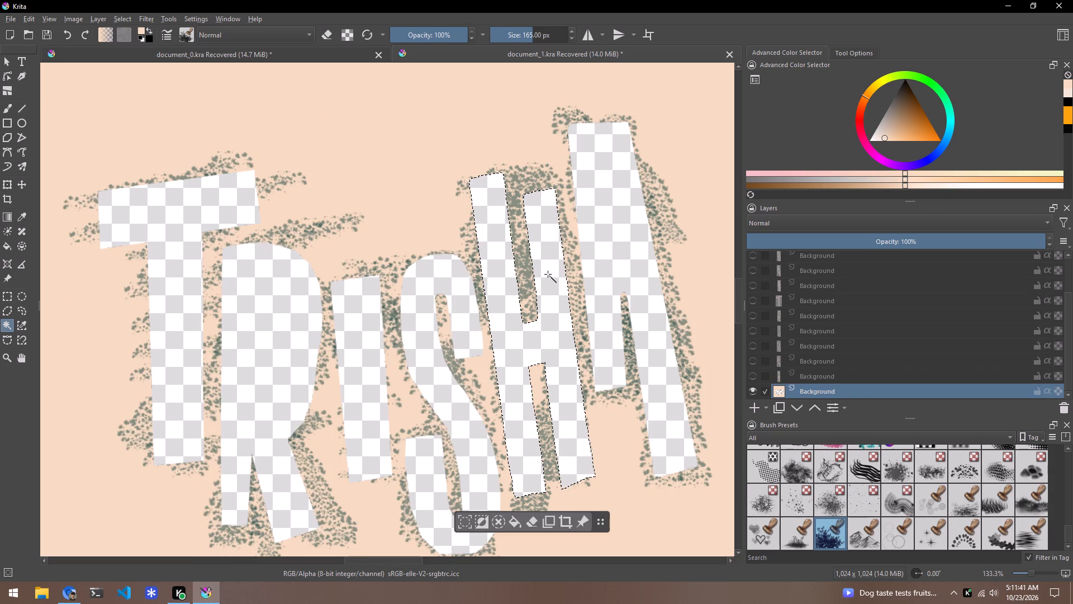
click(617, 233)
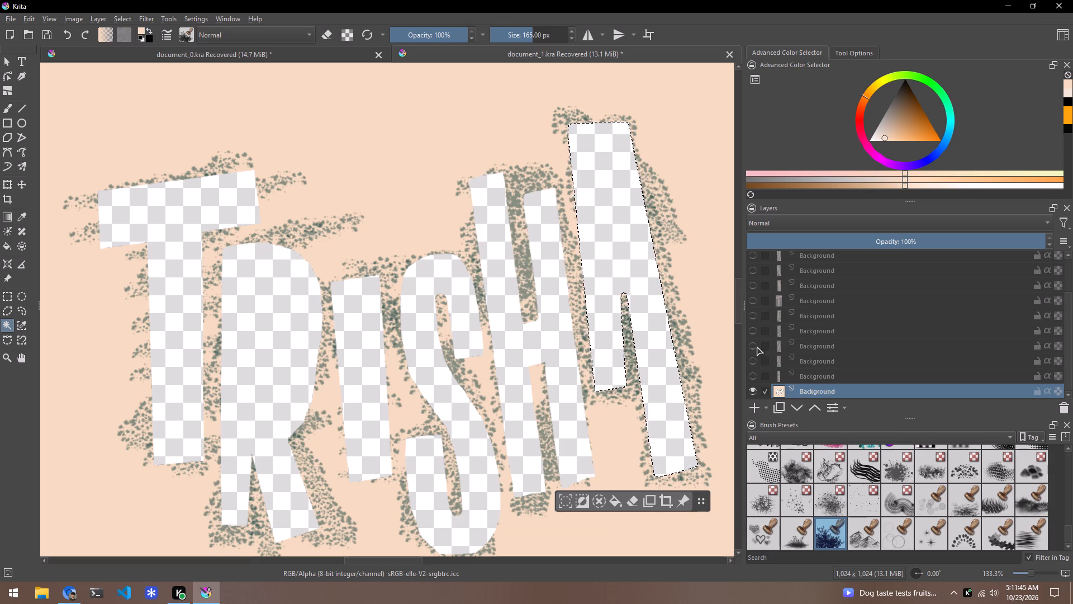
click(752, 389)
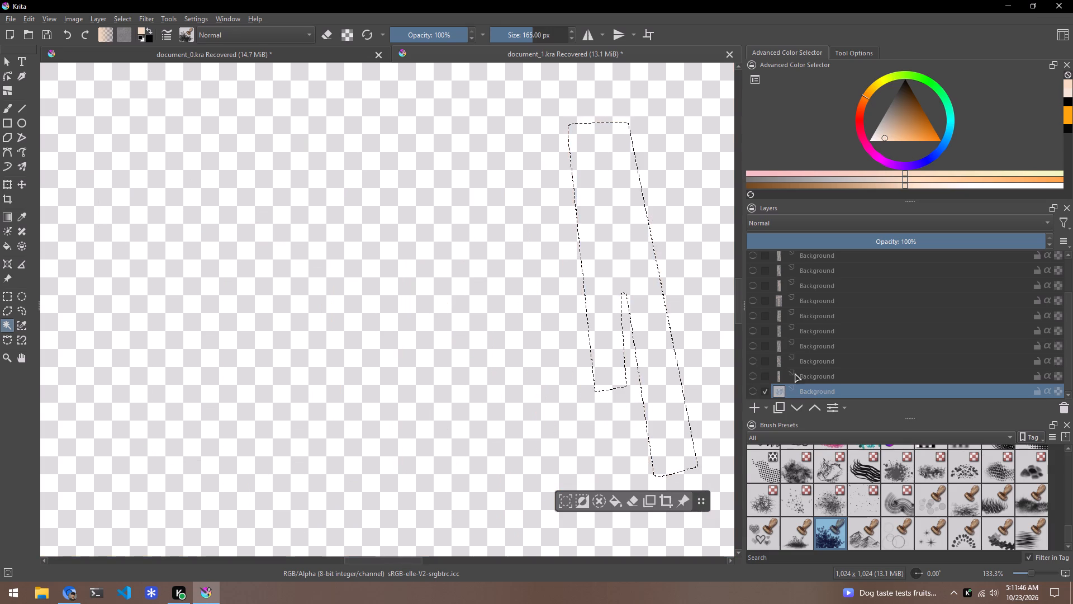
click(749, 395)
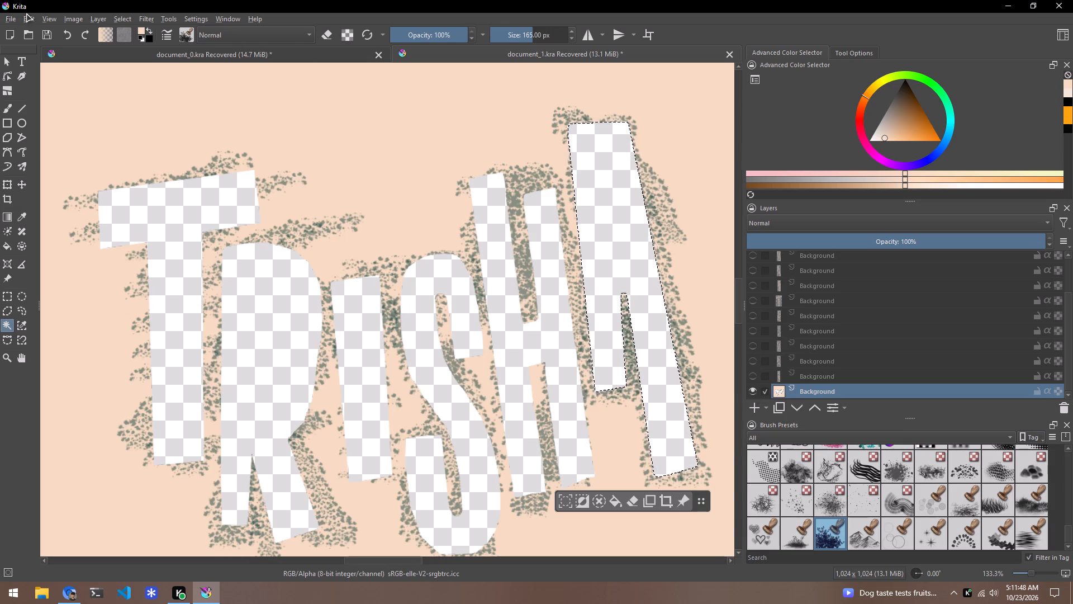
Create a new custom document 2048 pixels wide and 2048 pixels high.
click(10, 13)
click(24, 30)
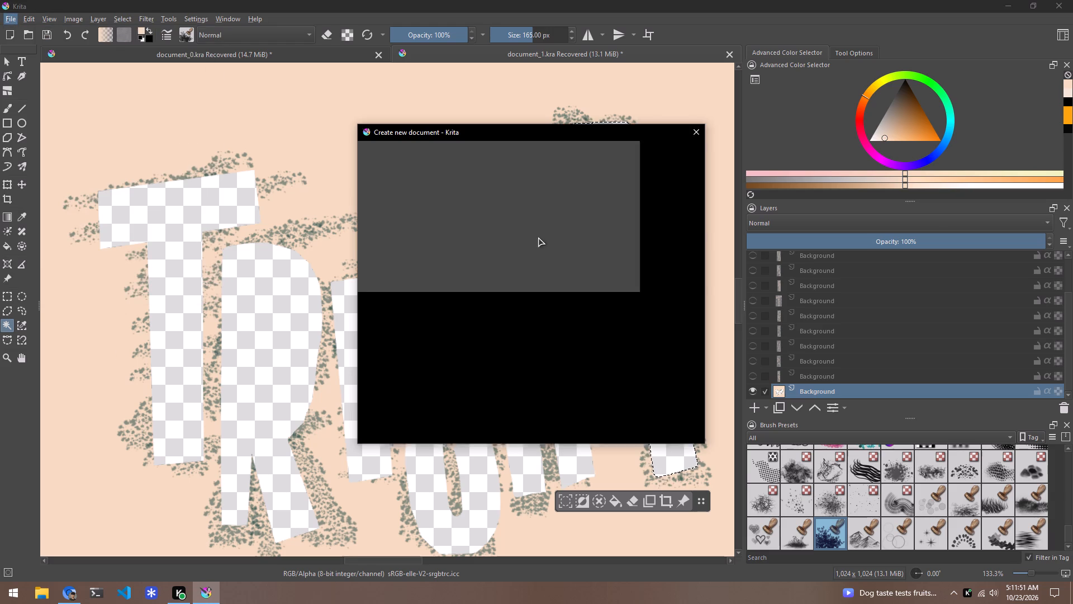
double_click(553, 208)
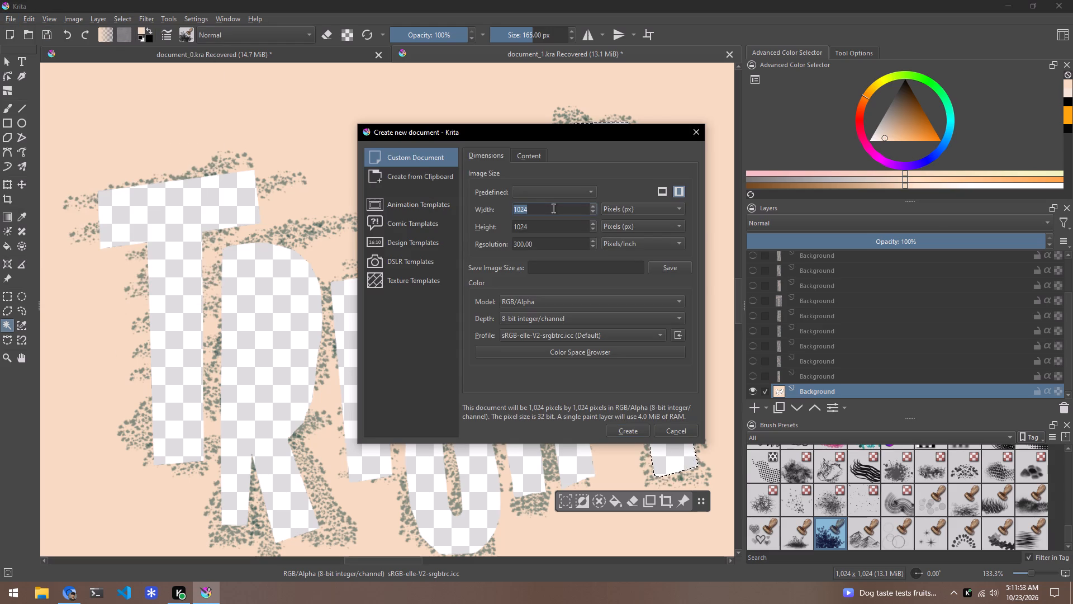
triple_click(553, 208)
text(201)
key(BackSpace)
text(48)
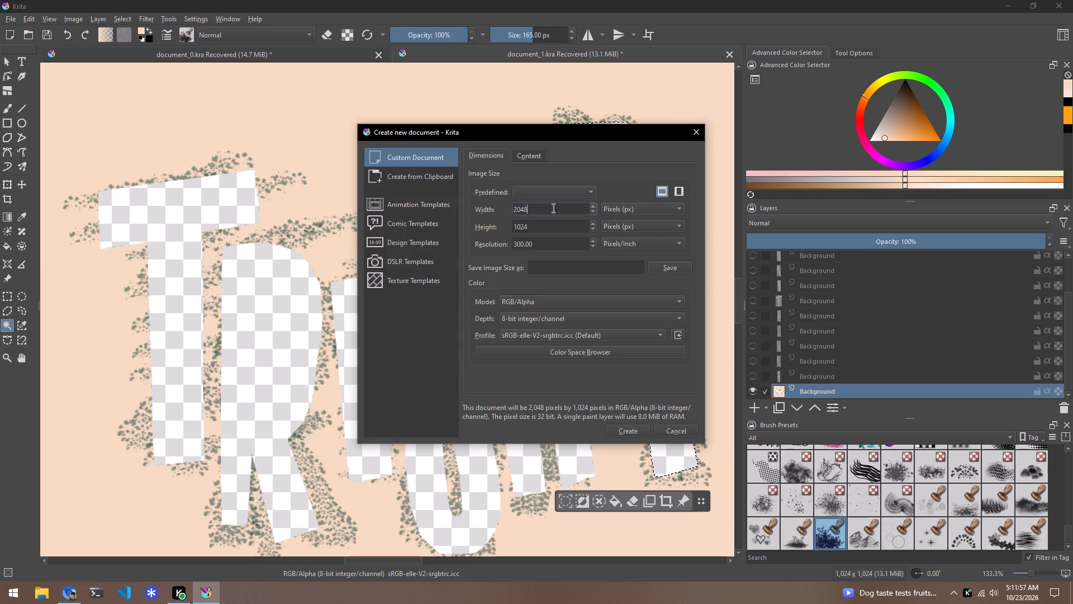
double_click(547, 226)
key(BackSpace)
key(BackSpace)
key(BackSpace)
key(BackSpace)
key(BackSpace)
key(BackSpace)
key(BackSpace)
key(BackSpace)
key(BackSpace)
key(BackSpace)
key(BackSpace)
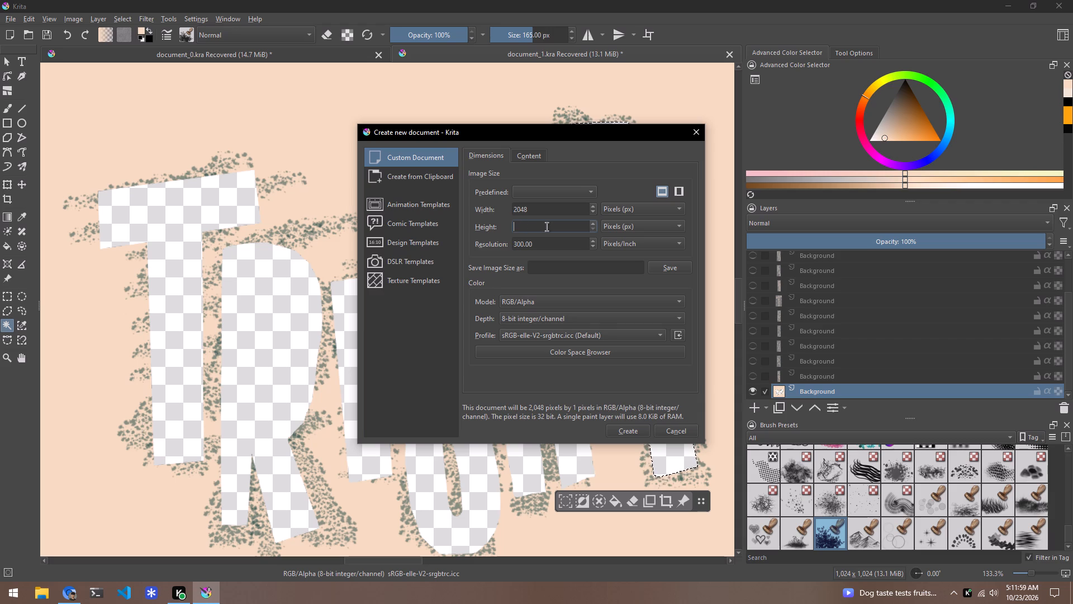
text(2048)
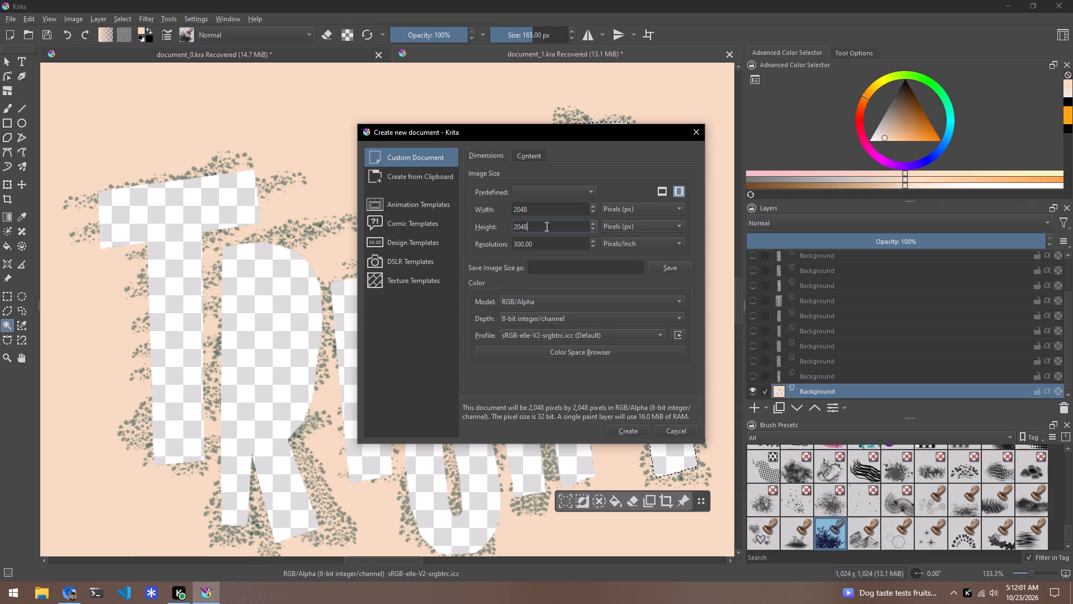
click(630, 431)
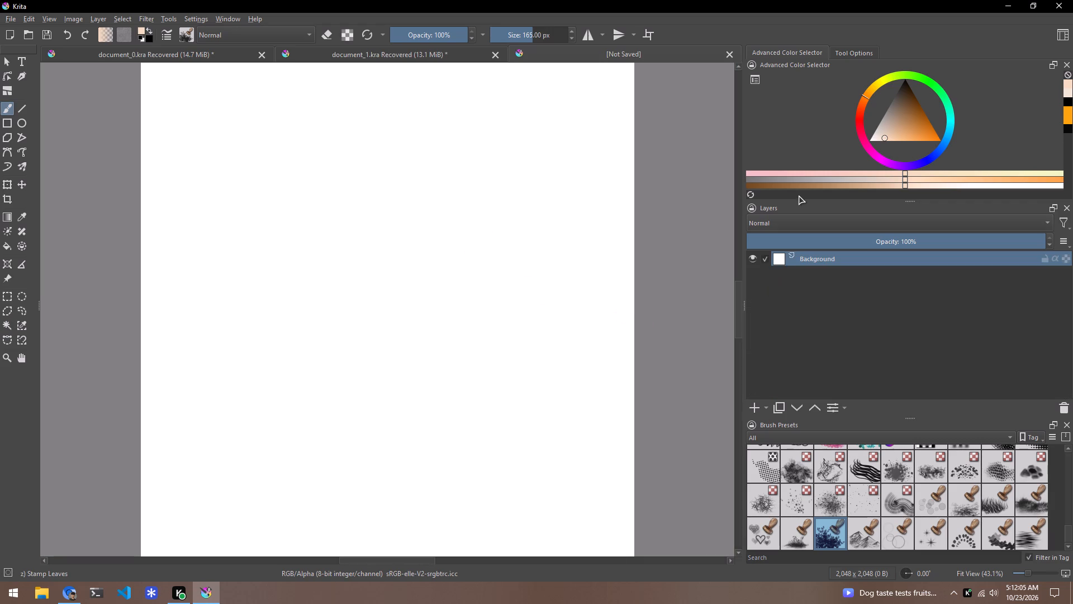
Return to the document_1 file containing the TRISHA cutouts.
click(411, 56)
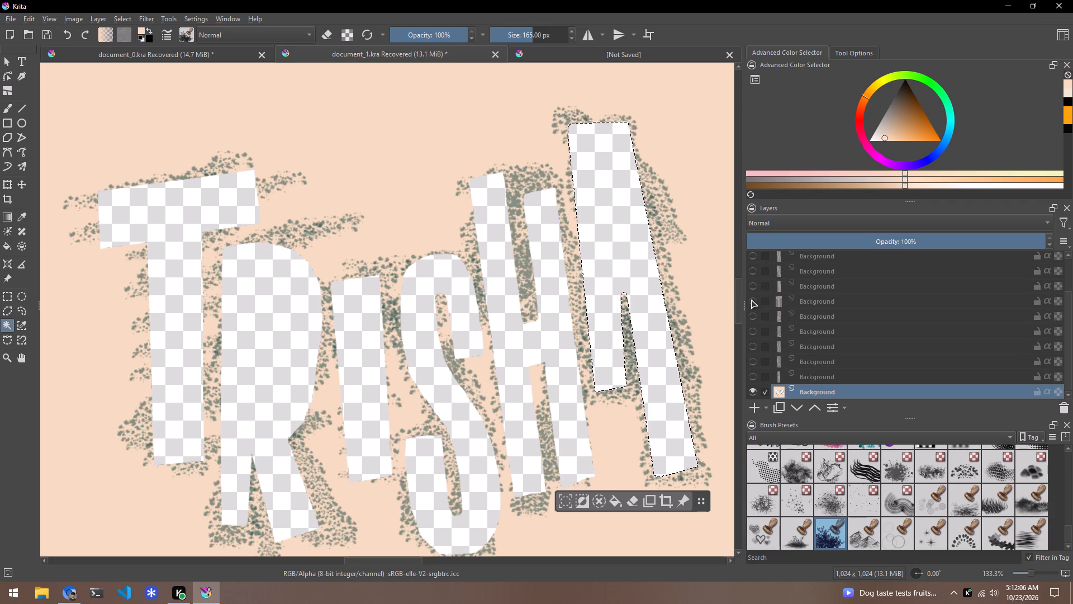
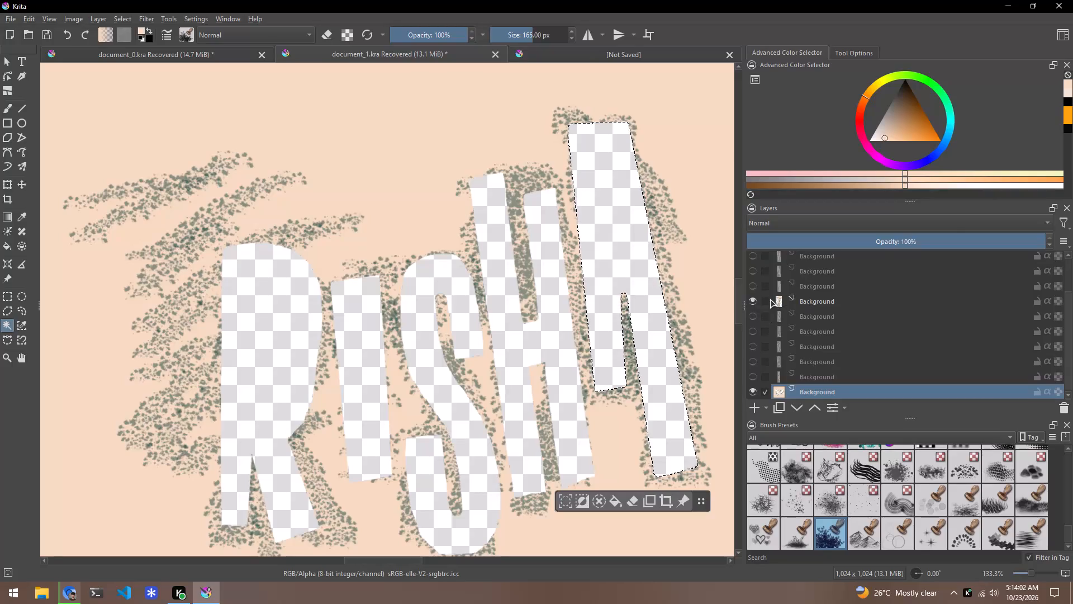
Add the visible upper Background layer and the five hidden layers beneath it to the selection containing the bottom Background layer.
click(768, 299)
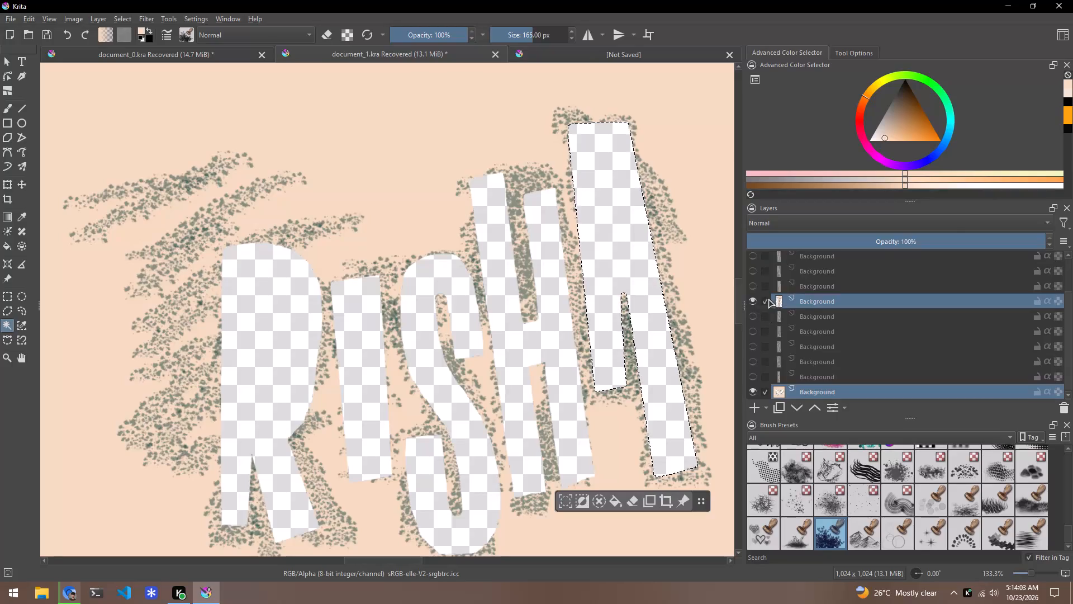
click(768, 313)
click(765, 329)
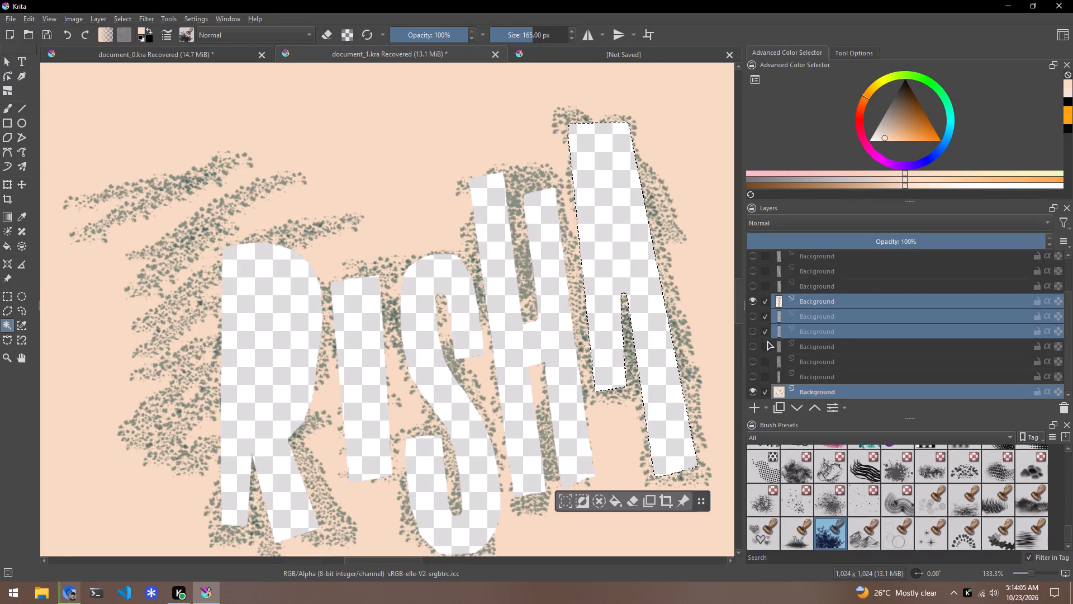
click(766, 345)
click(766, 358)
click(764, 373)
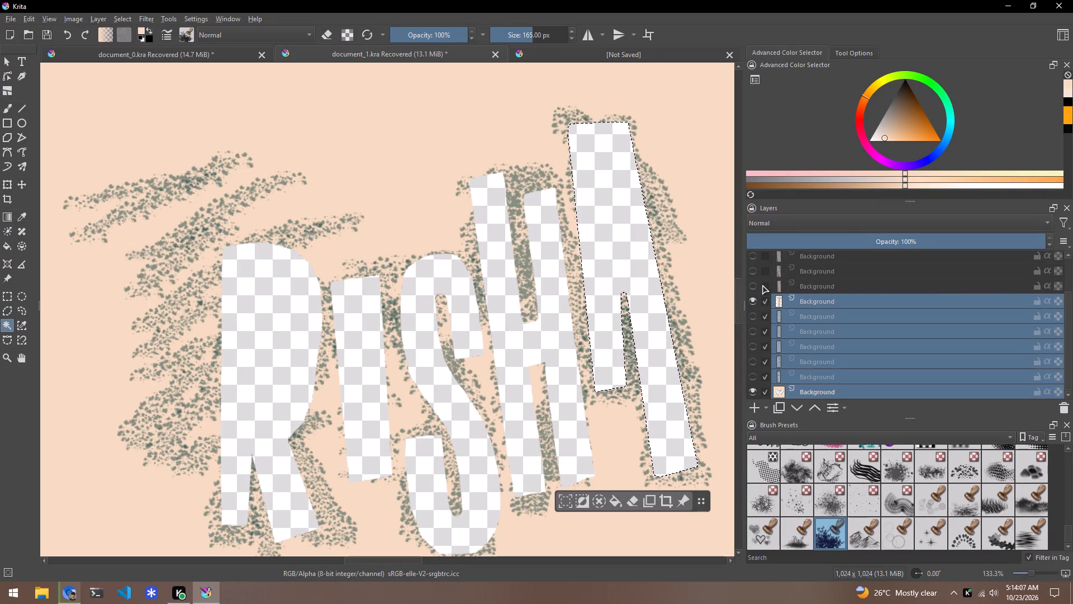
Check the textured letter I layer just above the selected group by toggling its visibility, leaving it hidden and out of the selection.
click(765, 284)
click(752, 284)
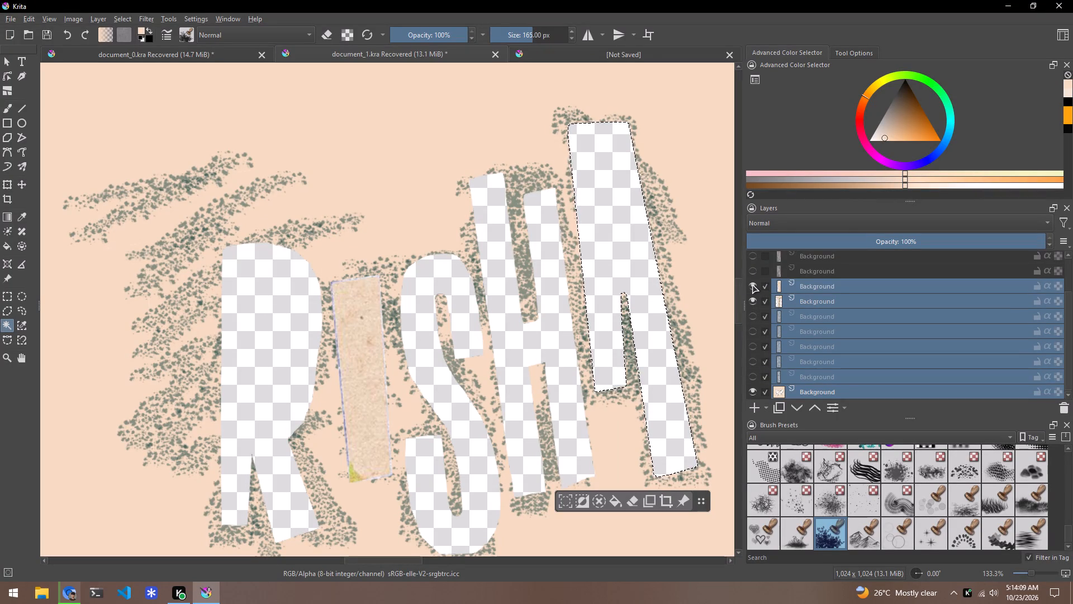
click(752, 284)
click(752, 284)
click(752, 284)
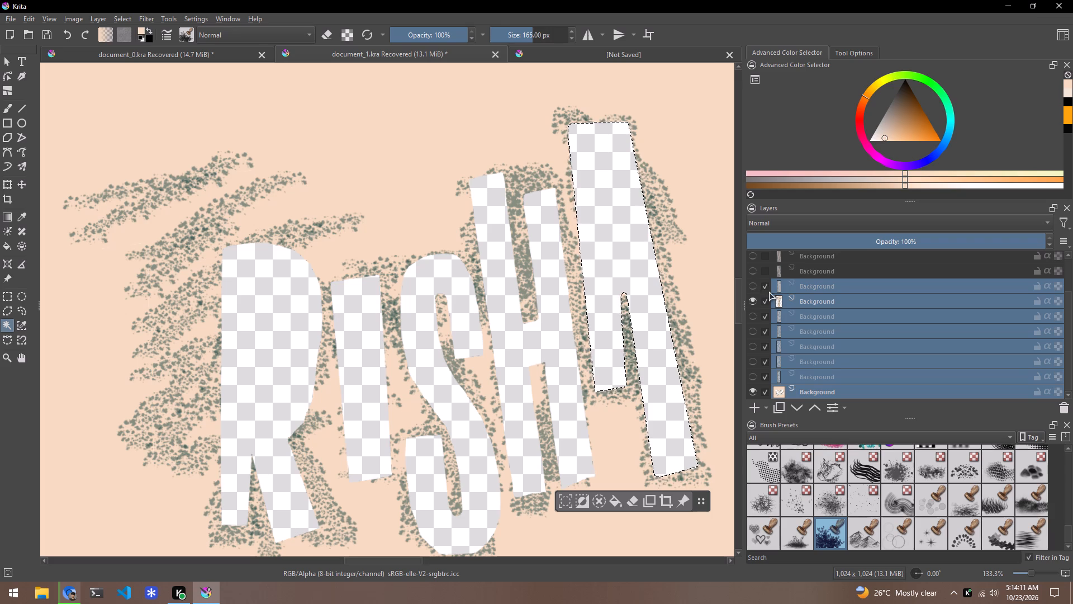
click(754, 287)
click(753, 287)
click(763, 287)
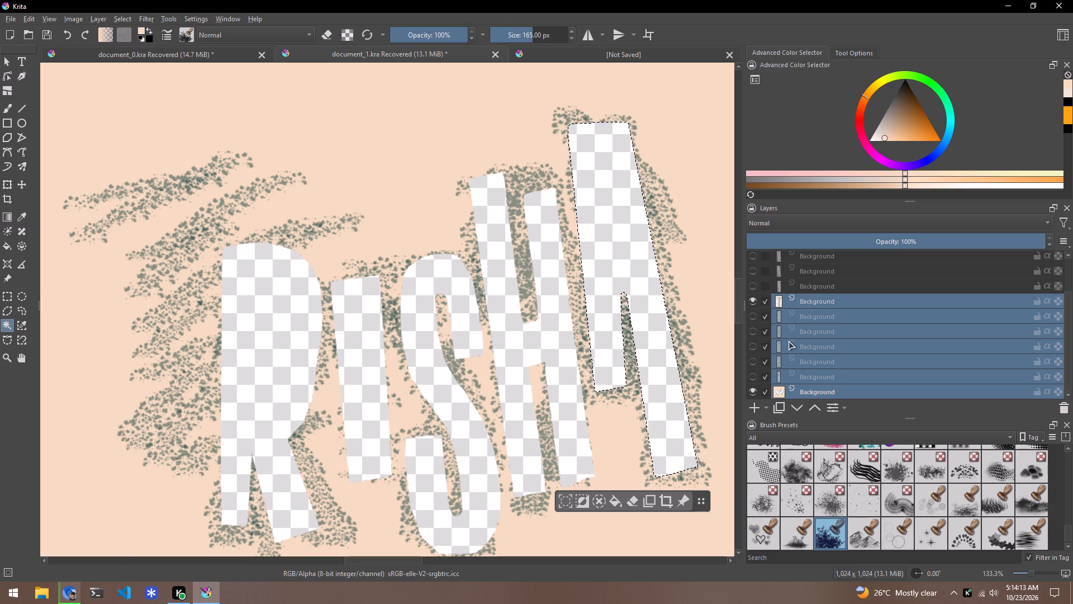
Copy the six leaf-stamped letter layers, without the bottom Background layer, and paste them into the unsaved 2048 × 2048 document.
click(763, 393)
right_click(822, 332)
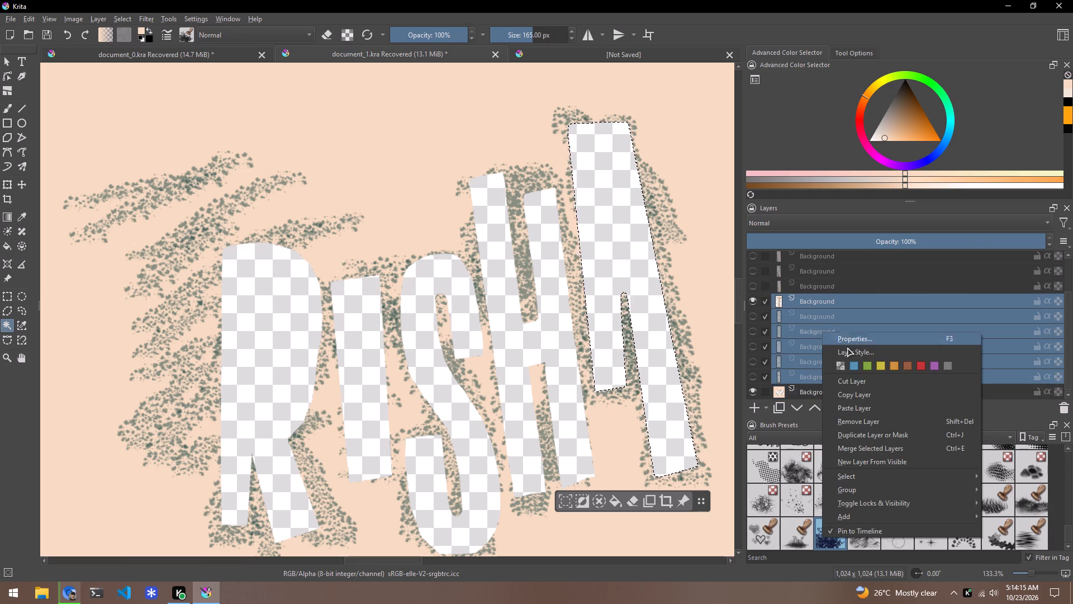
click(864, 397)
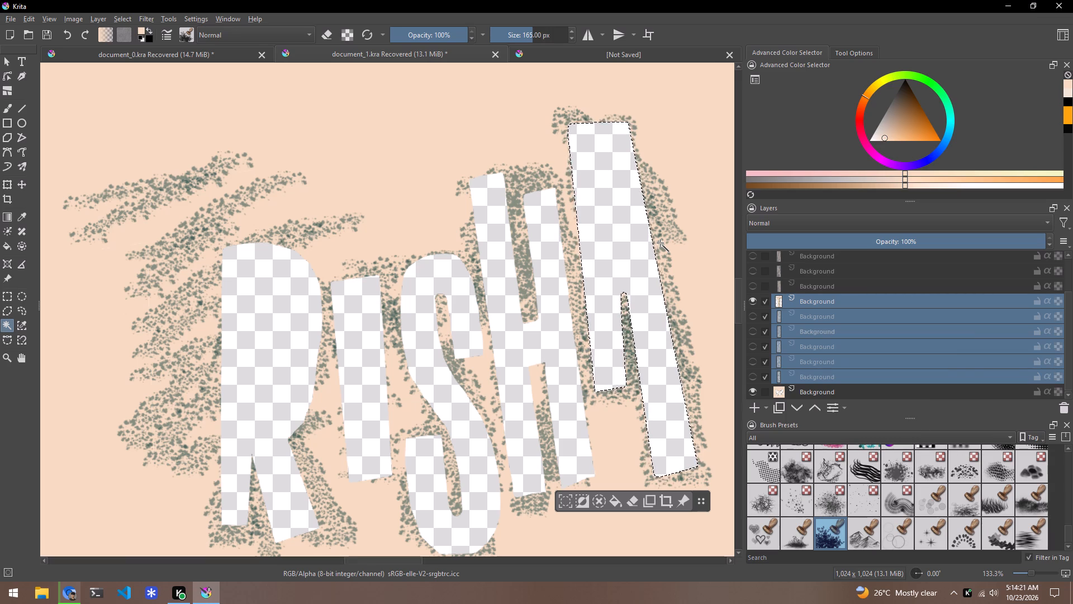
click(589, 56)
right_click(412, 201)
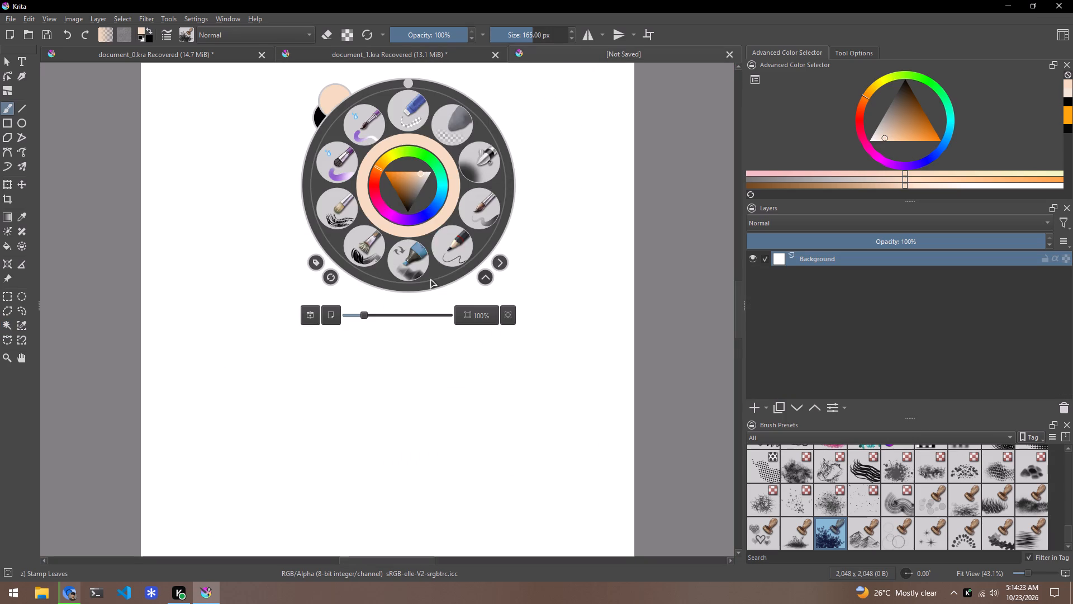
click(591, 202)
key(ctrl+v)
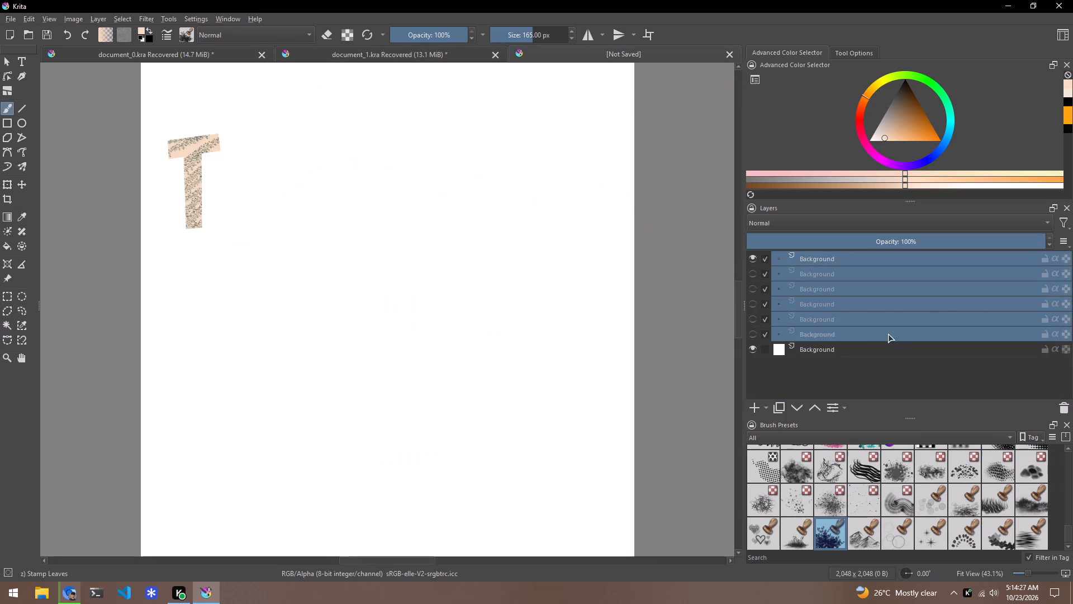
Make the hidden R, I, S, H and A letter layers visible in the new document.
click(755, 276)
click(757, 288)
click(752, 301)
click(754, 313)
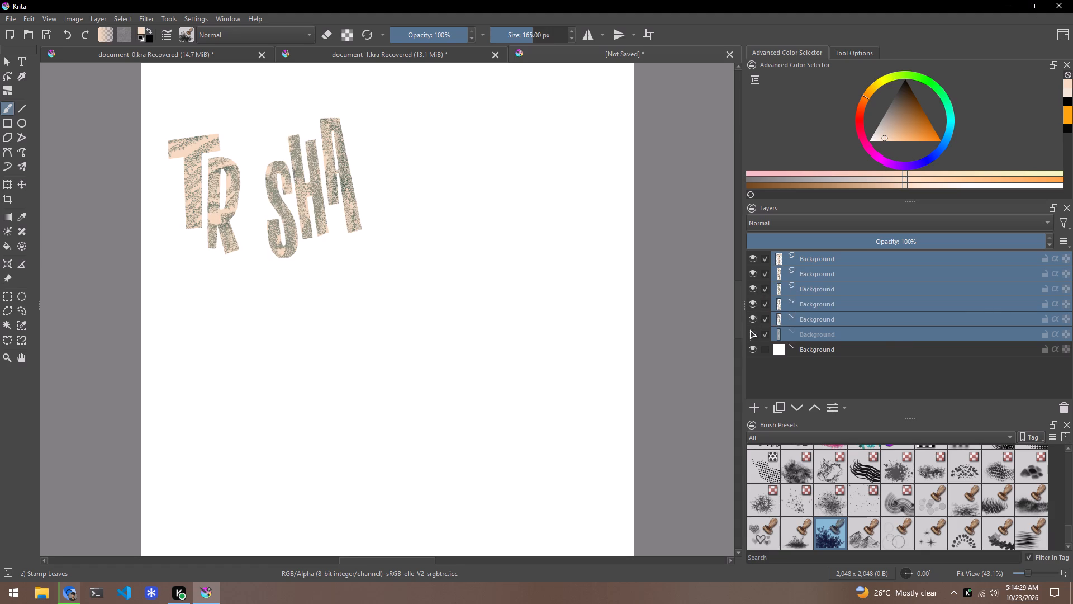
click(751, 333)
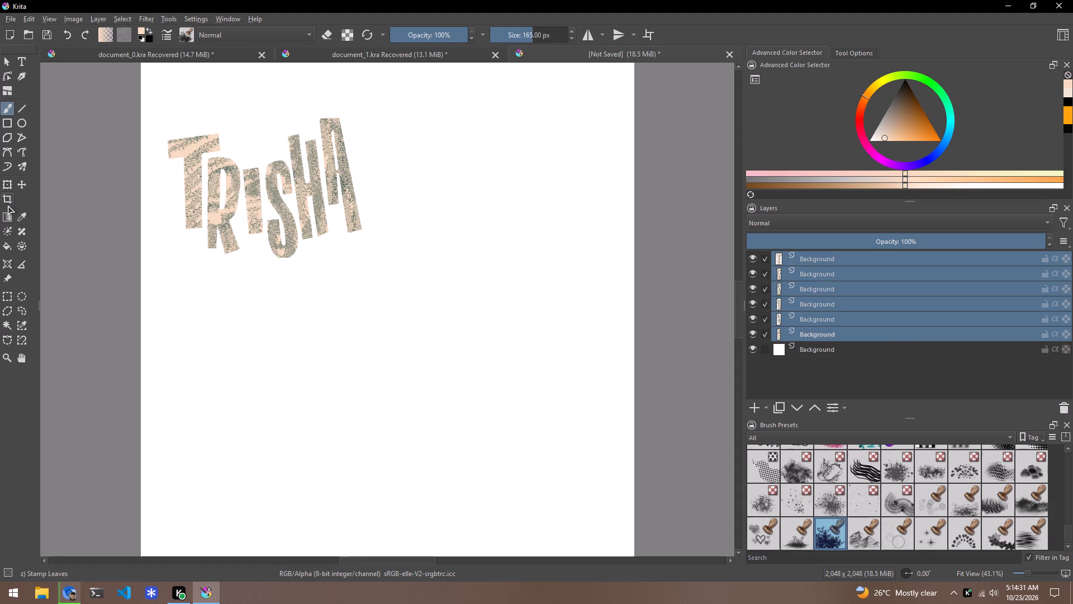
Move all six TRISHA letter layers together toward the centre of the canvas with the Transform tool.
click(7, 65)
drag(137, 113, 415, 313)
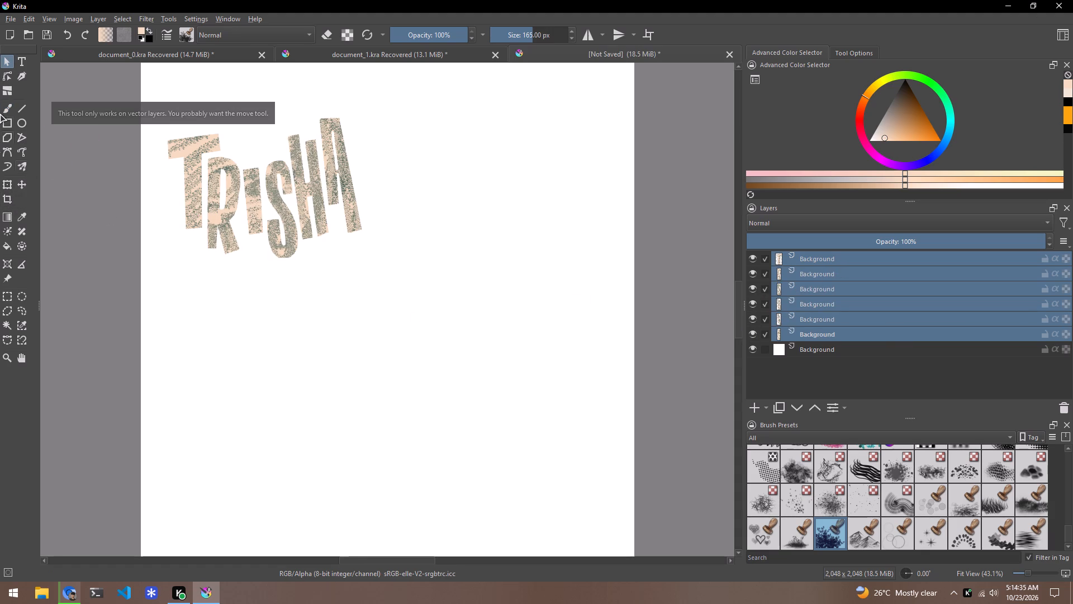
click(12, 188)
drag(309, 220, 415, 267)
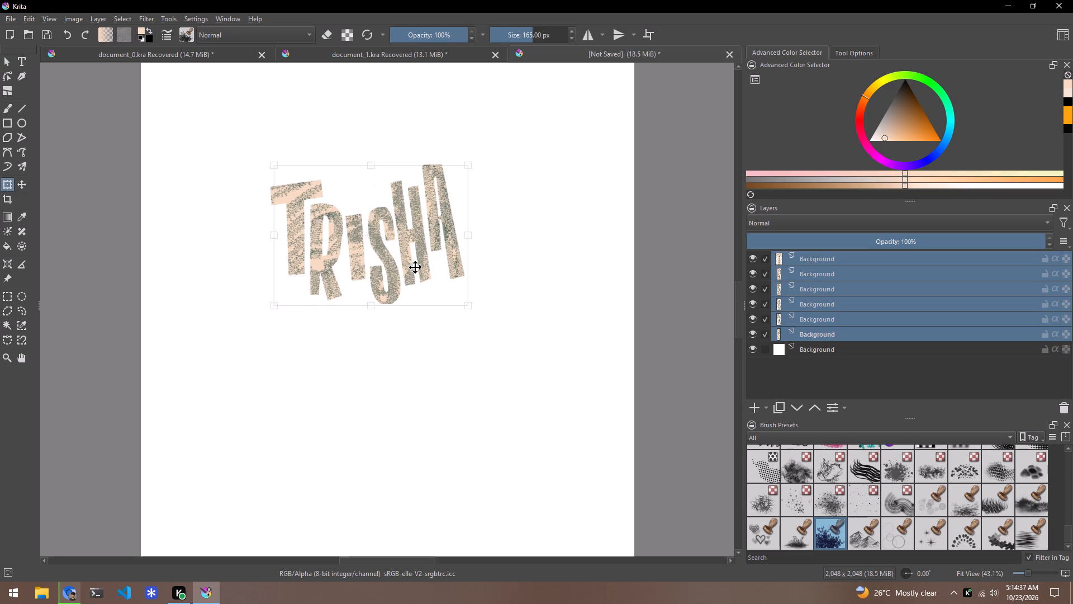
drag(415, 267, 416, 268)
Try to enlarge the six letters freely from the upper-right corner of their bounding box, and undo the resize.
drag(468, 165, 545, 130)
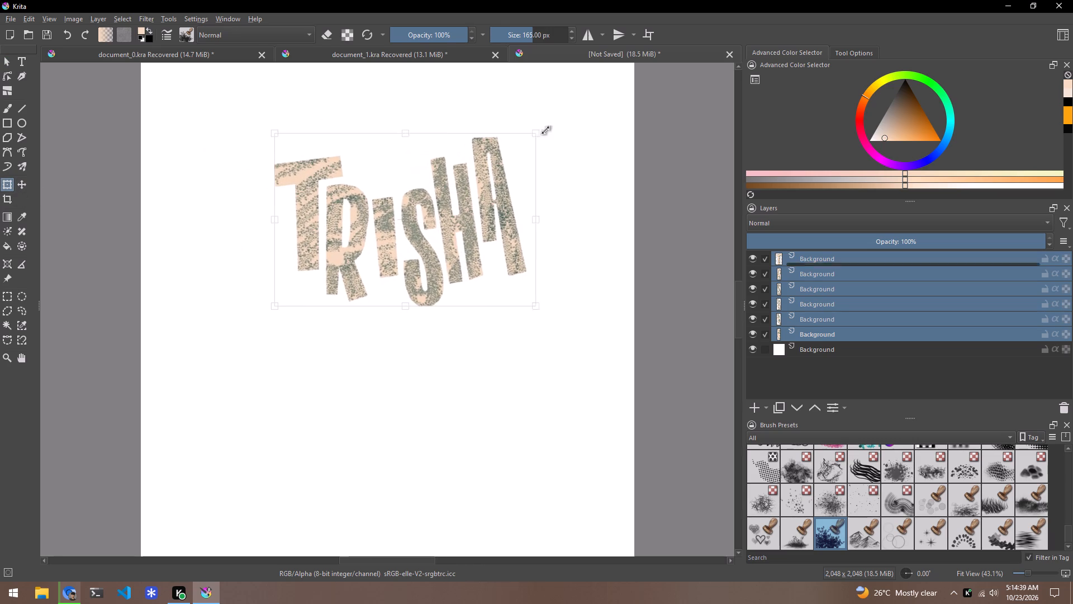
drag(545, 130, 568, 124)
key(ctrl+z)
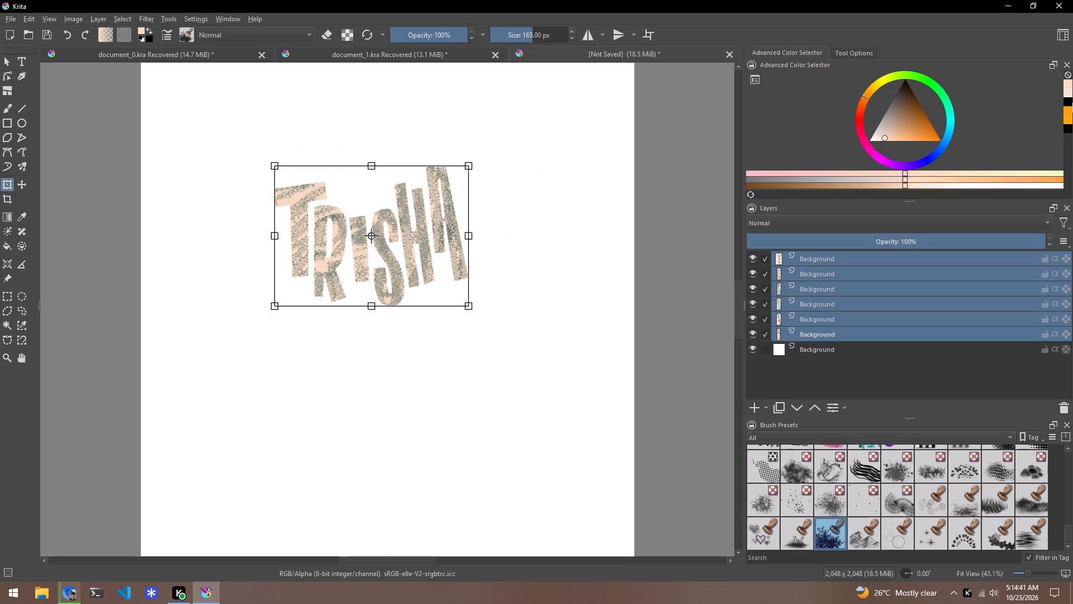
Lock the transform's width and height proportions, enlarge the TRISHA lettering to 206%, and reposition it near the canvas centre.
click(837, 51)
click(941, 153)
drag(1070, 112, 1072, 121)
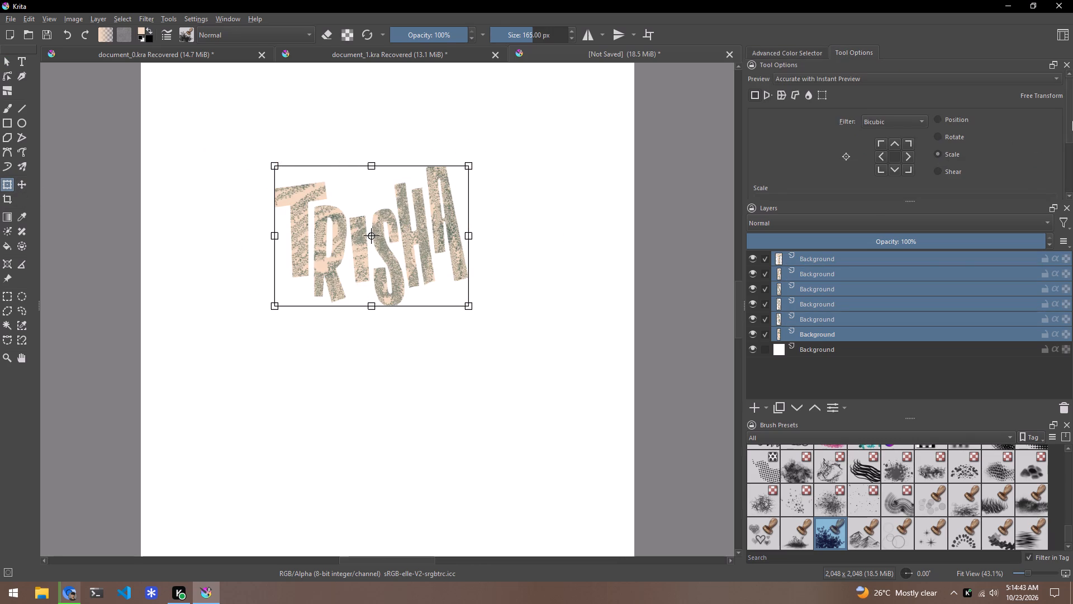
drag(1072, 121, 1072, 147)
click(1044, 140)
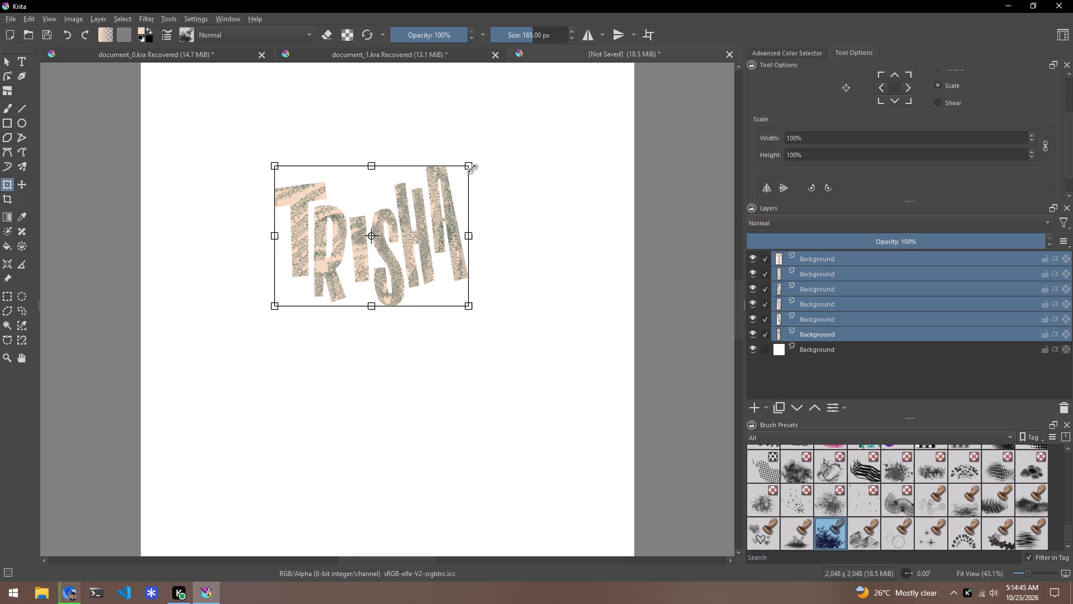
drag(469, 168, 615, 95)
drag(485, 150, 414, 264)
drag(527, 185, 605, 134)
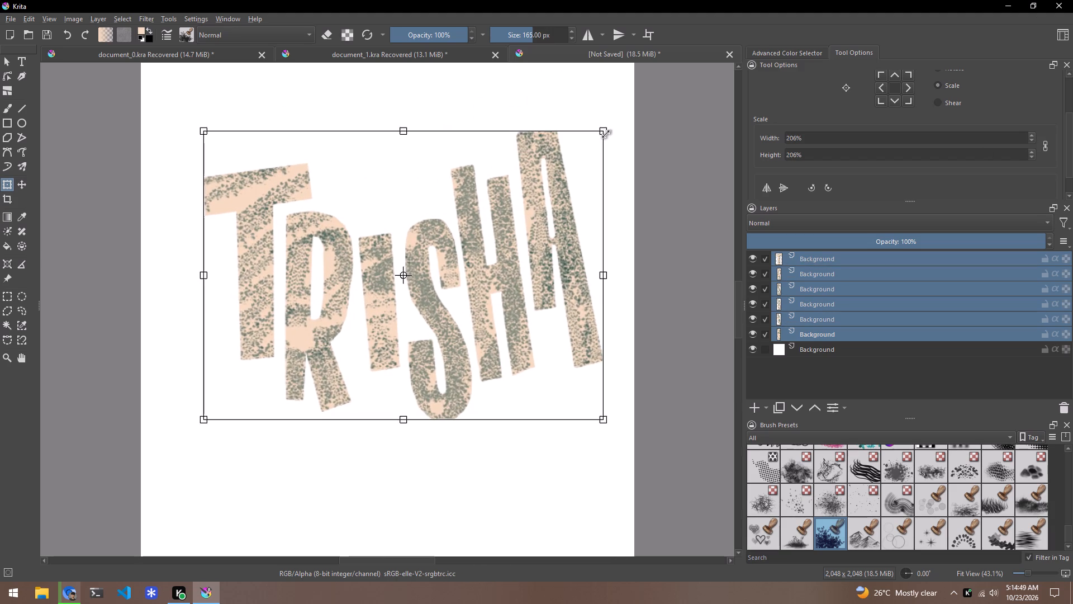
drag(545, 171, 539, 207)
drag(510, 239, 520, 218)
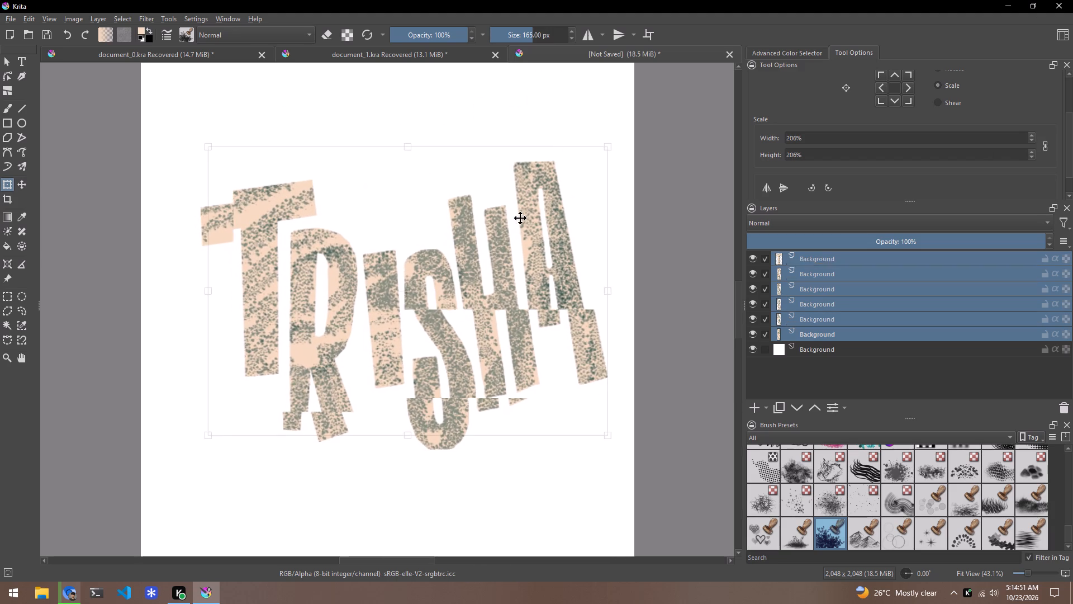
drag(520, 218, 511, 228)
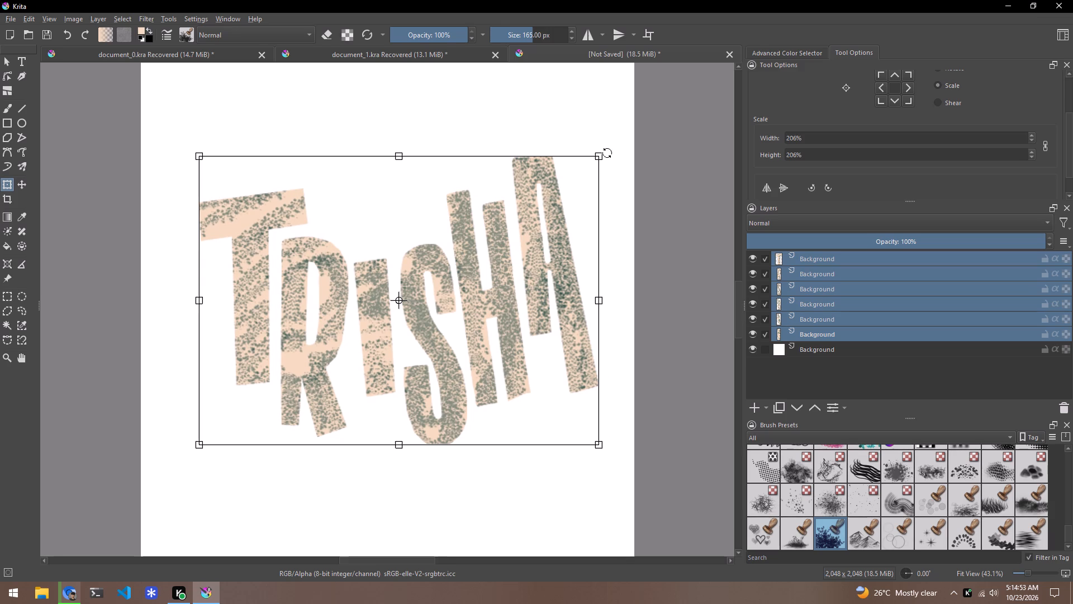
Adjust the TRISHA lettering's scale to 201%, centre it on the white canvas, and apply the transform to the six layers.
drag(598, 157, 611, 143)
drag(566, 183, 553, 199)
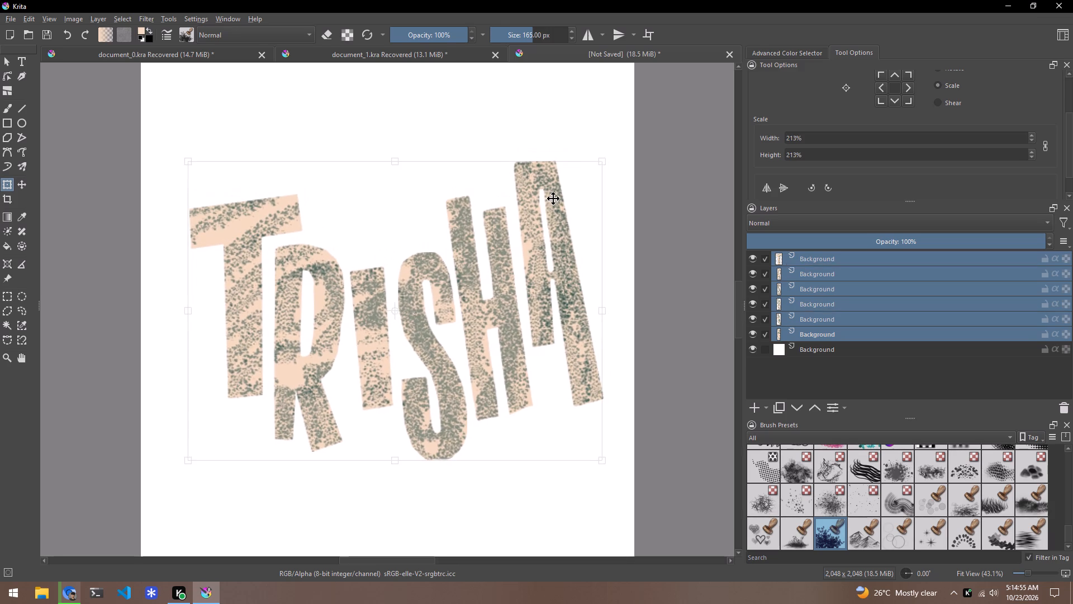
drag(553, 199, 552, 199)
drag(597, 162, 577, 185)
drag(526, 225, 545, 206)
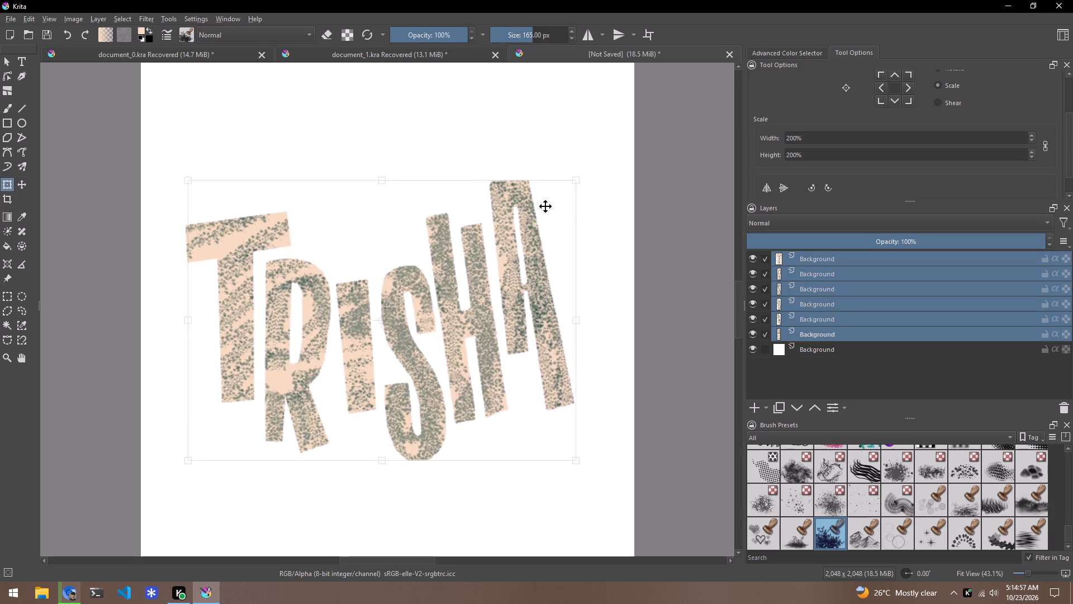
drag(545, 206, 540, 216)
scroll(591, 221, down, 2)
click(516, 235)
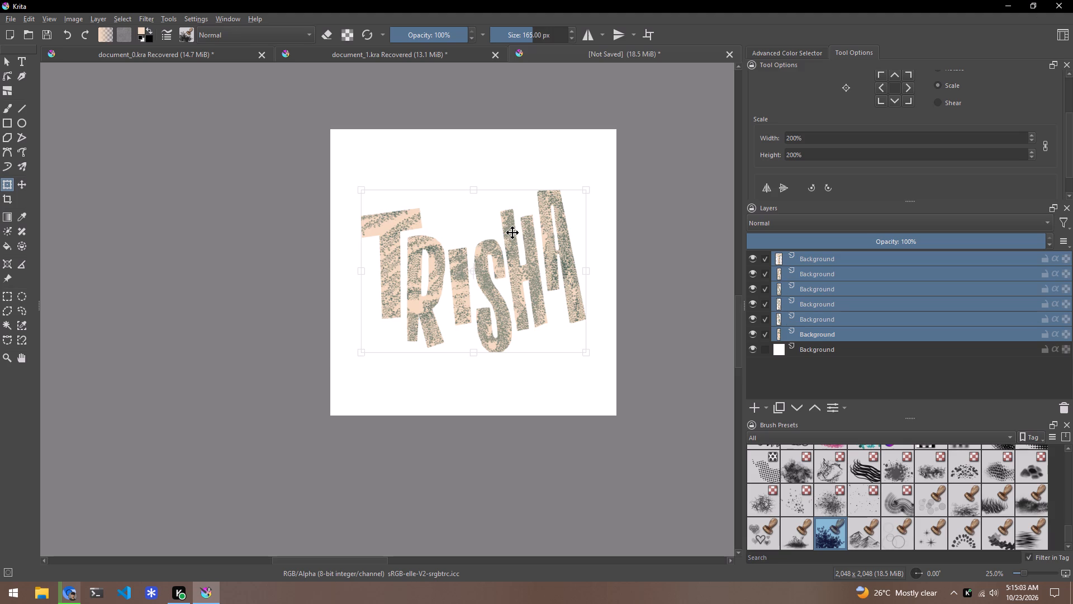
scroll(493, 201, up, 2)
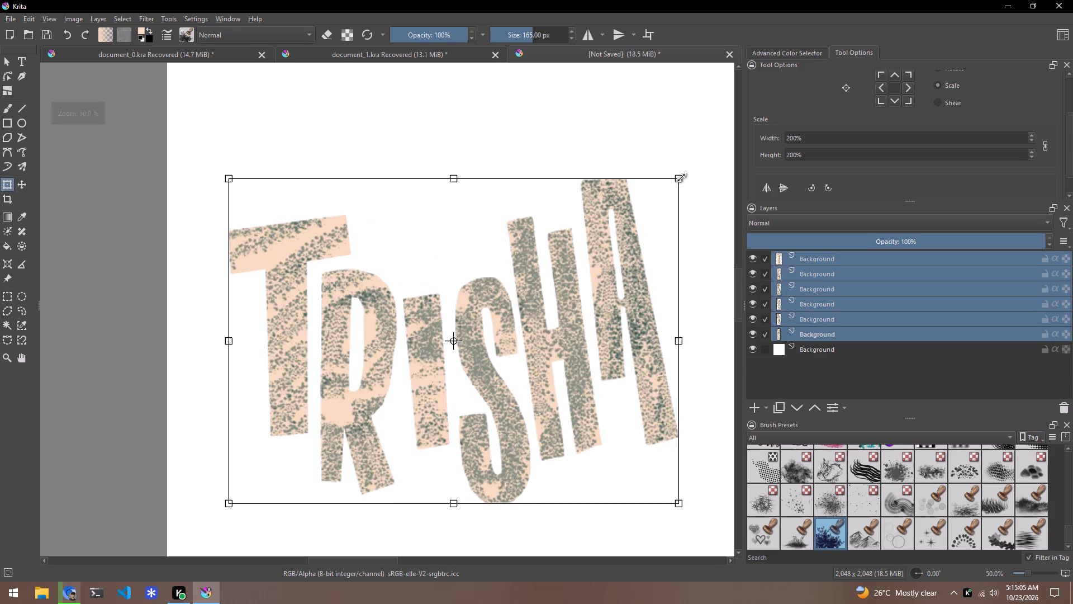
click(681, 177)
scroll(591, 249, down, 1)
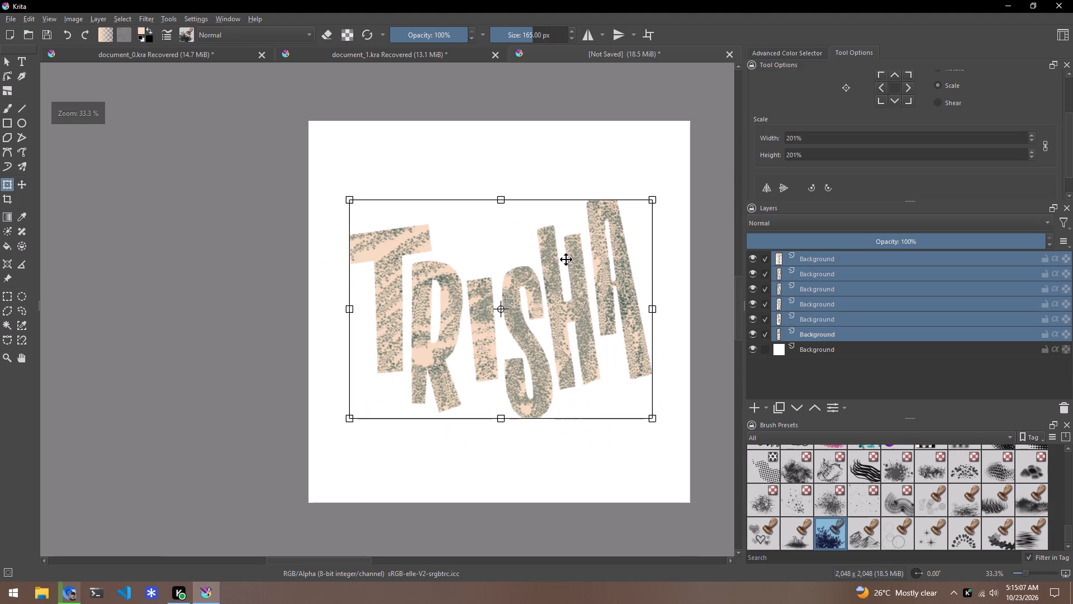
click(566, 259)
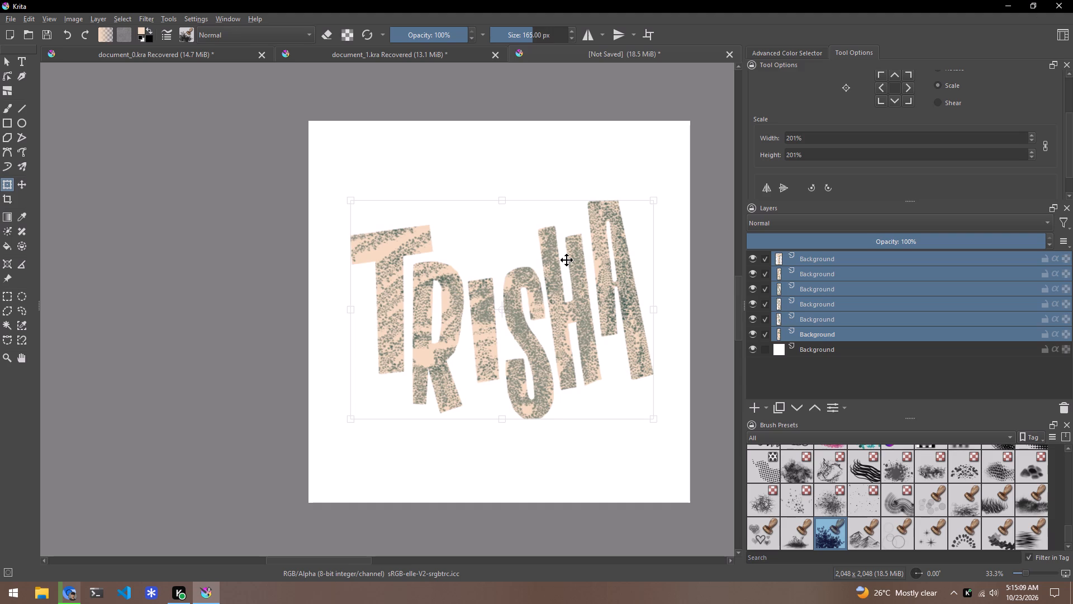
scroll(424, 257, up, 3)
scroll(422, 257, down, 1)
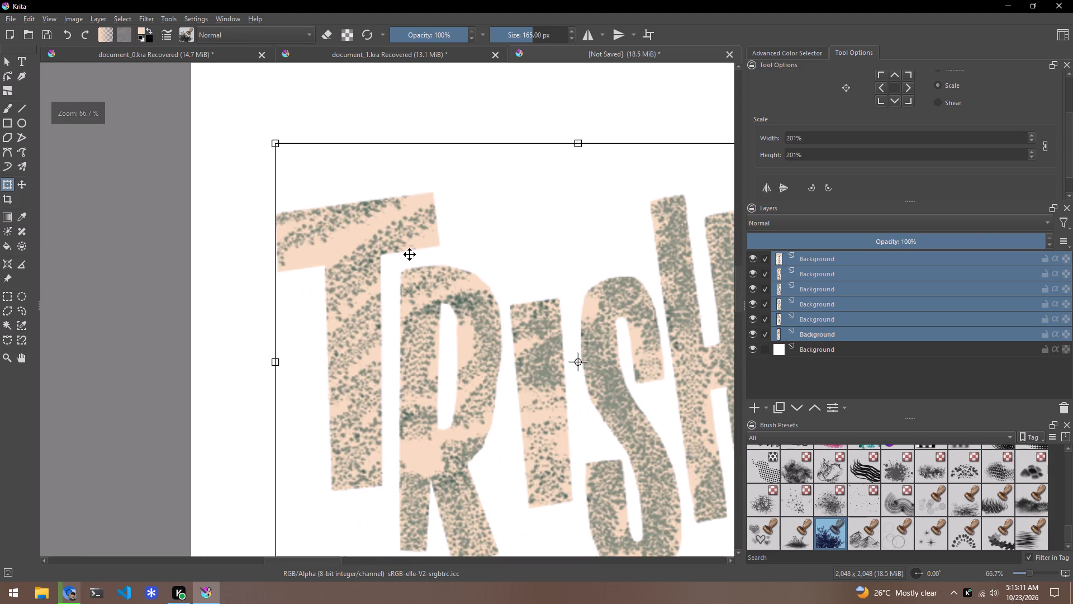
click(822, 265)
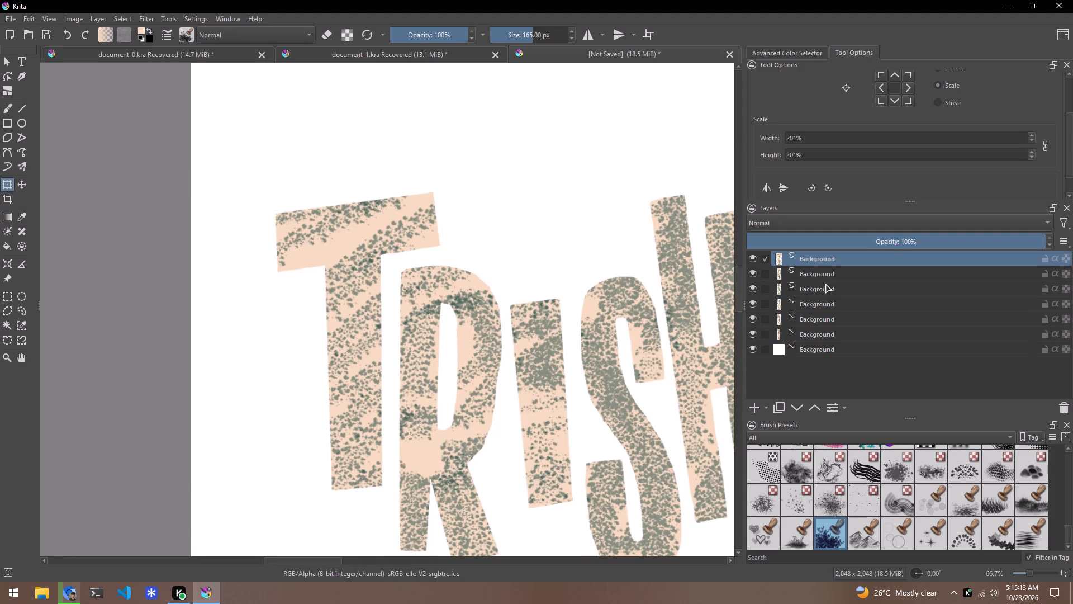
click(800, 366)
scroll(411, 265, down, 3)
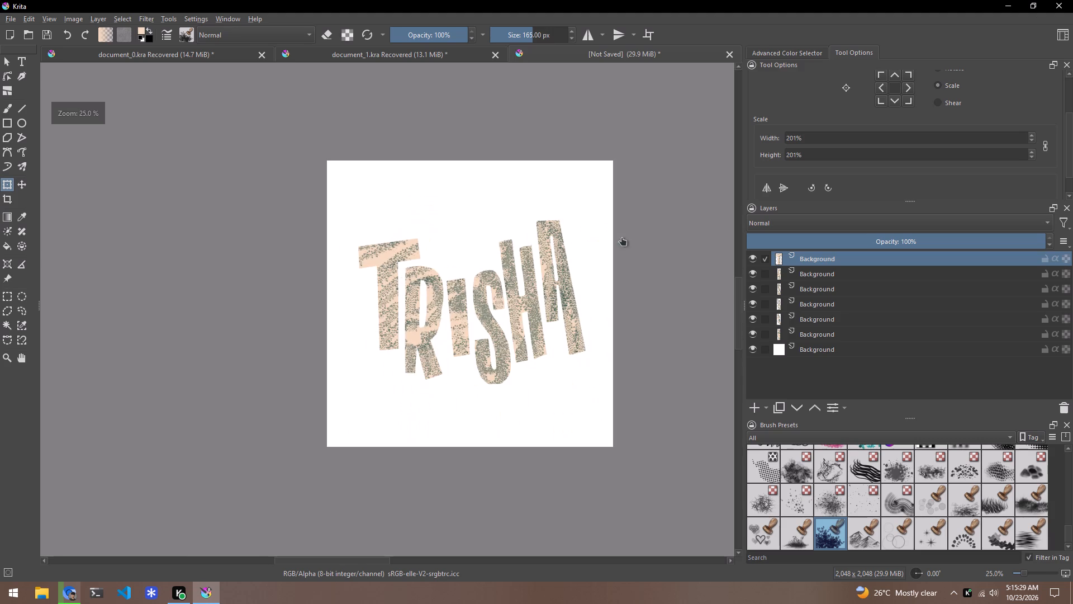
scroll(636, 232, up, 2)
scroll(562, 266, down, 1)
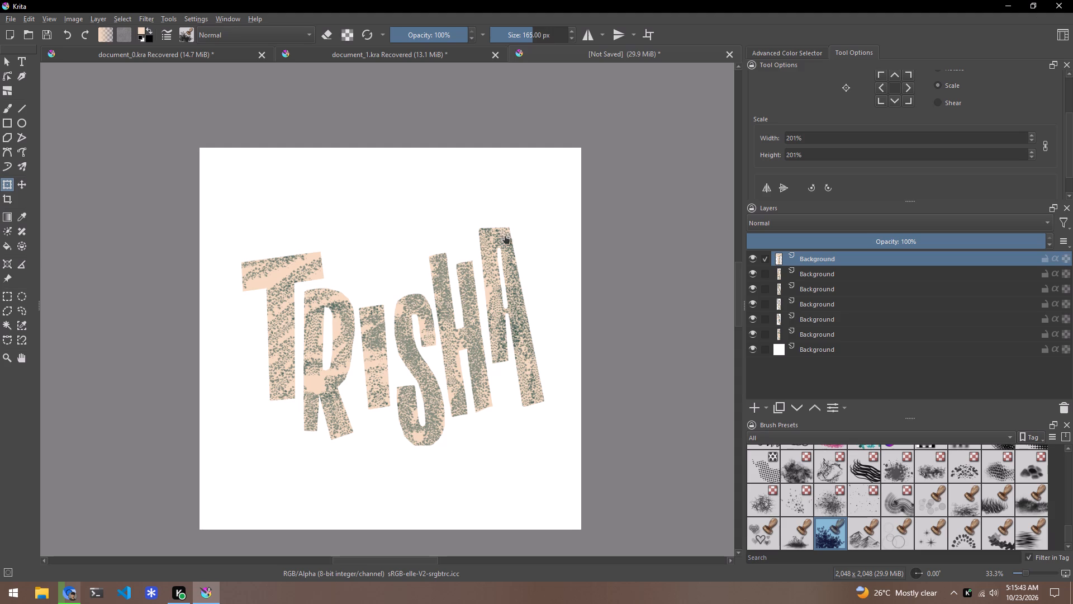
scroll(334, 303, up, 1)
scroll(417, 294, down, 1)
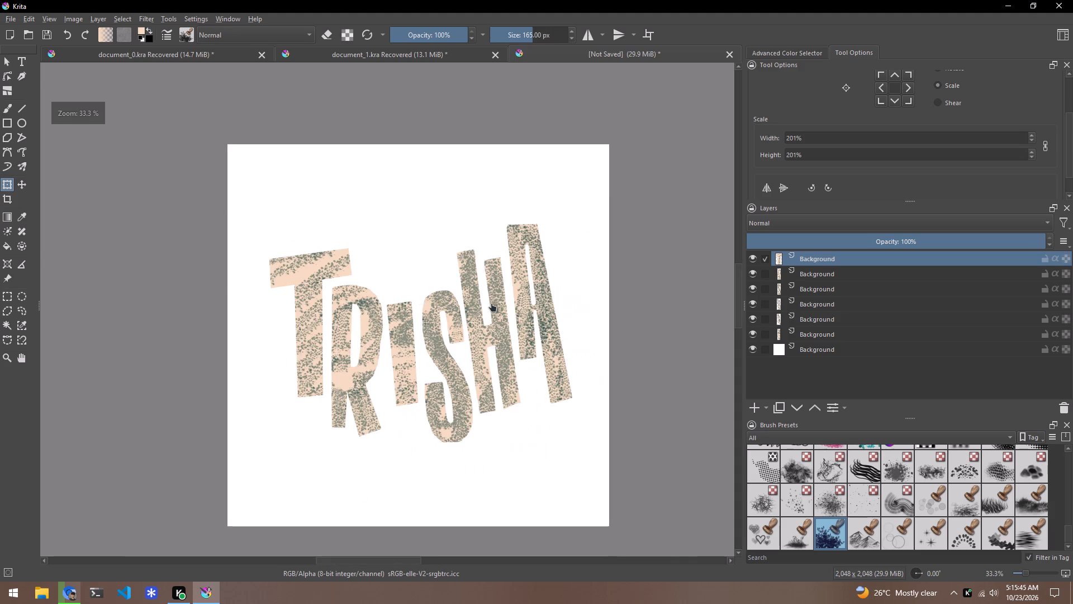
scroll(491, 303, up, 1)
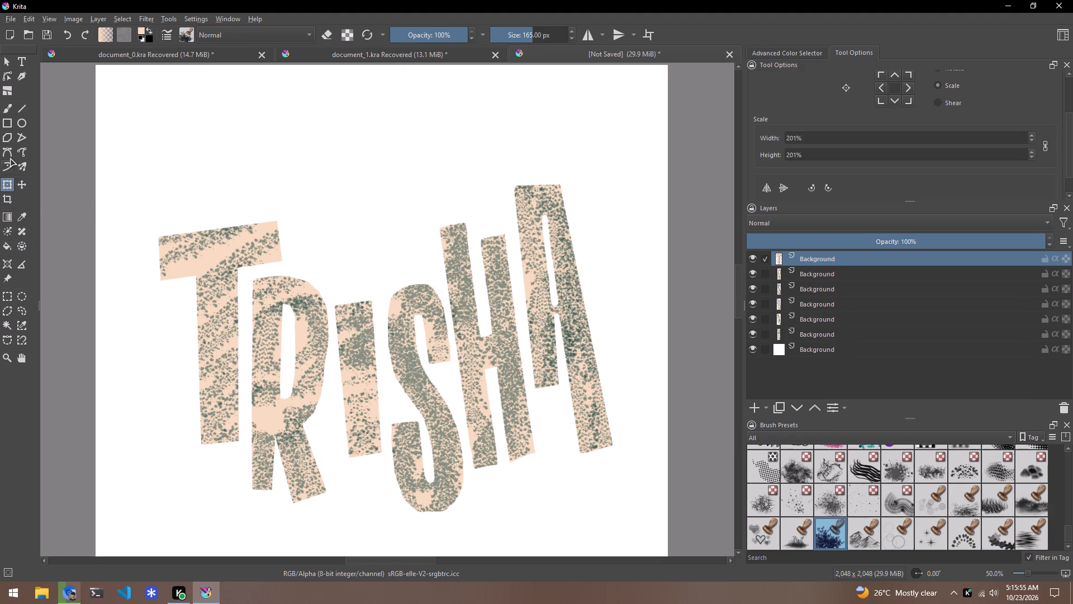
Fill over the leaf texture of the T on the top layer with the peach foreground colour using the Fill tool.
click(4, 246)
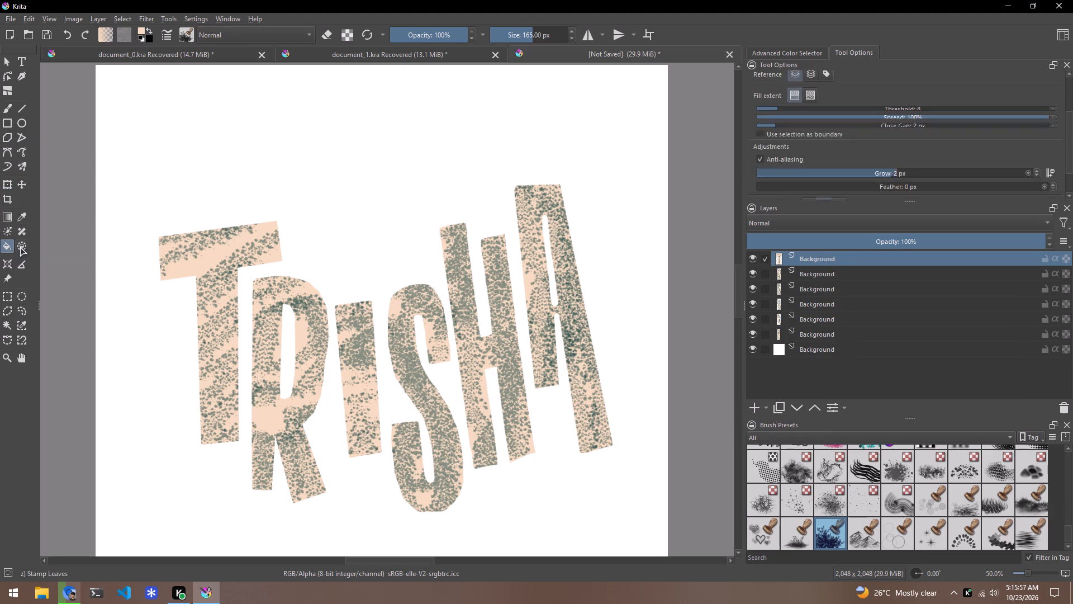
click(196, 256)
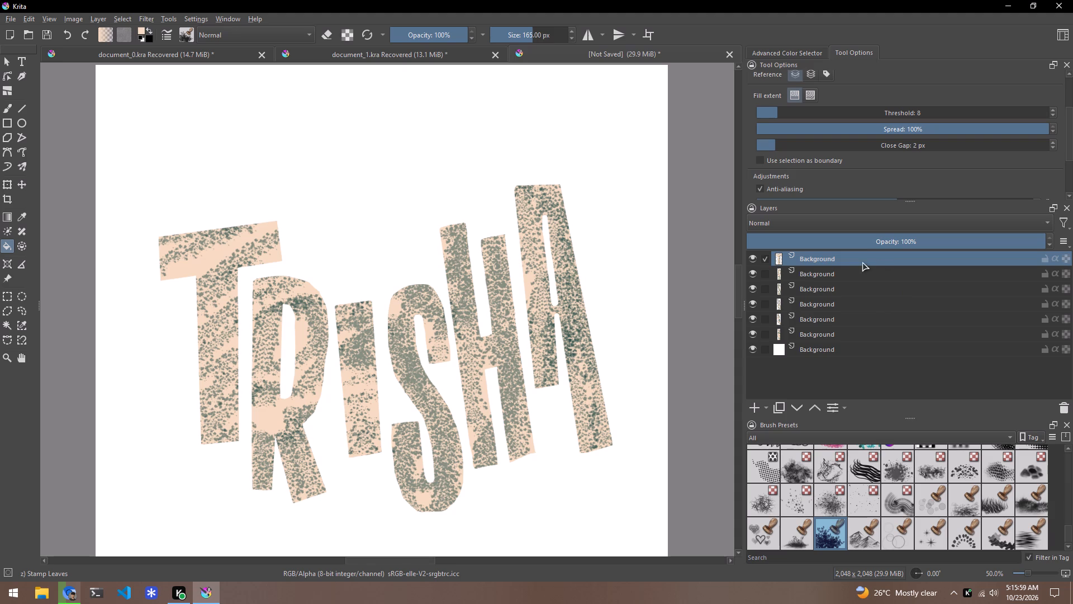
click(823, 271)
click(803, 264)
click(197, 256)
click(221, 267)
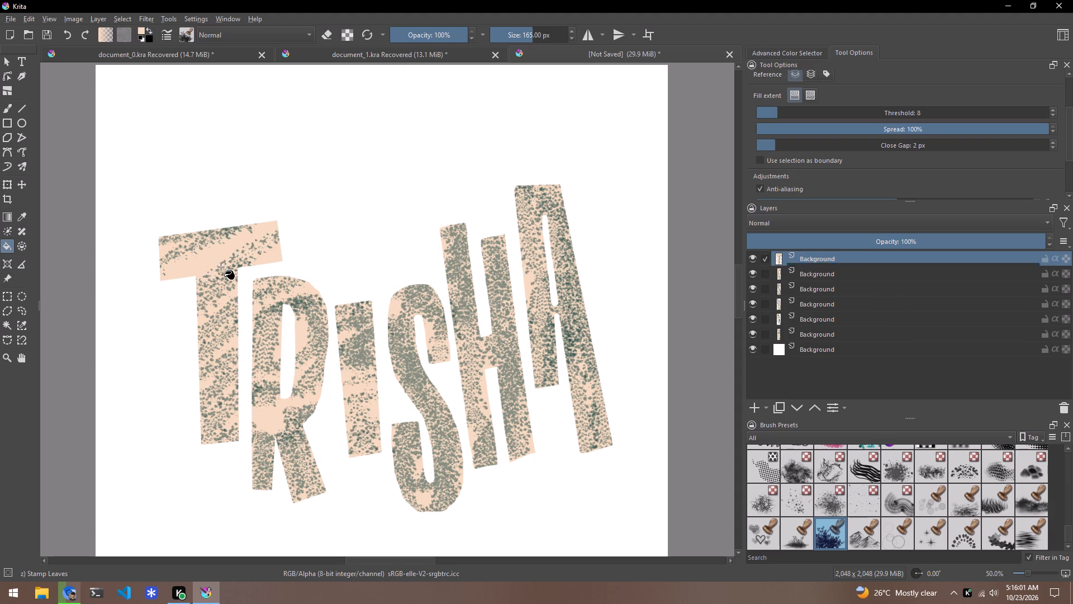
click(221, 274)
click(218, 271)
click(217, 270)
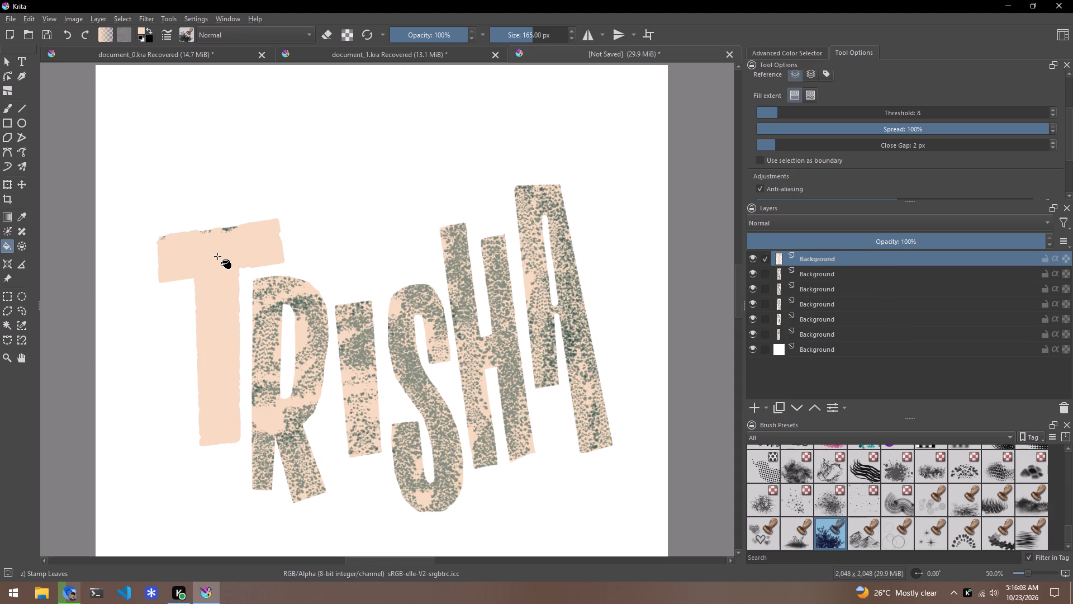
click(217, 256)
click(230, 228)
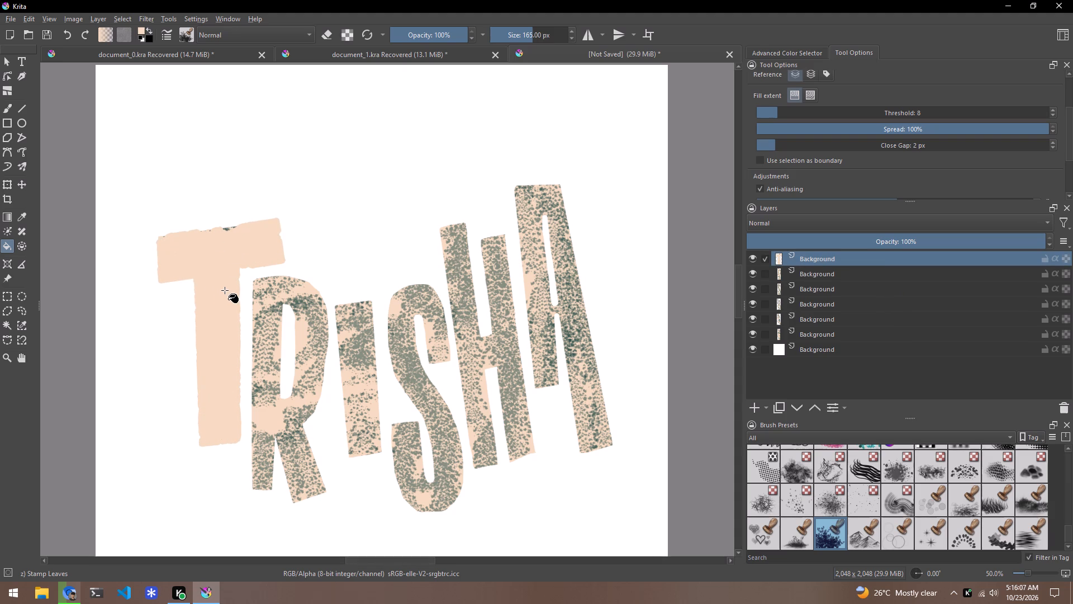
Undo the recent peach fills on the T to bring back its leaf texture, and discard a stray fill on the R.
key(ctrl+z)
key(ctrl+z)
key(ctrl+z)
key(ctrl+z)
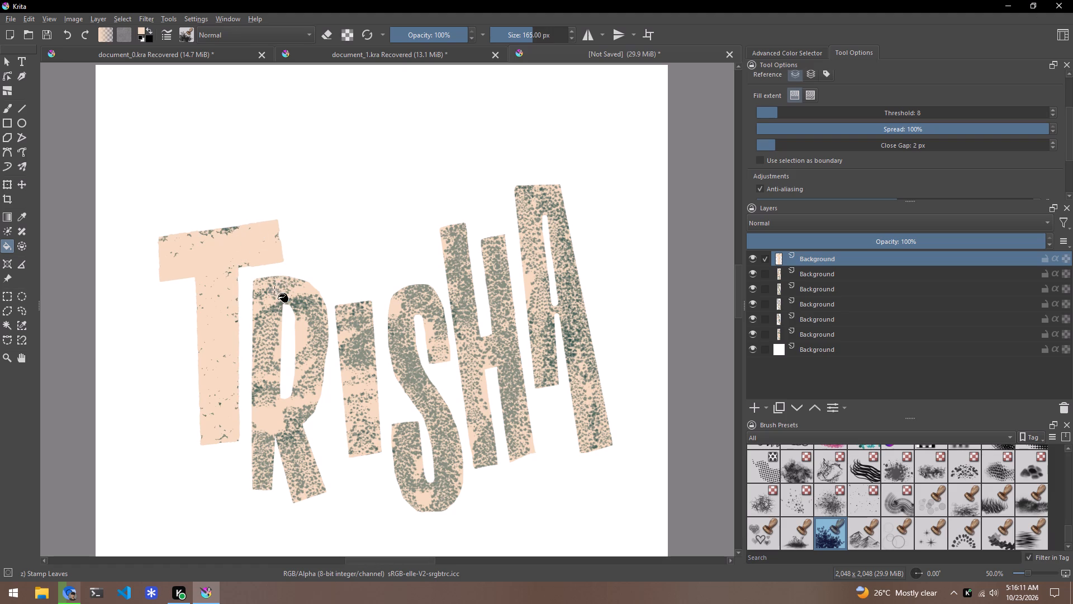
key(ctrl+z)
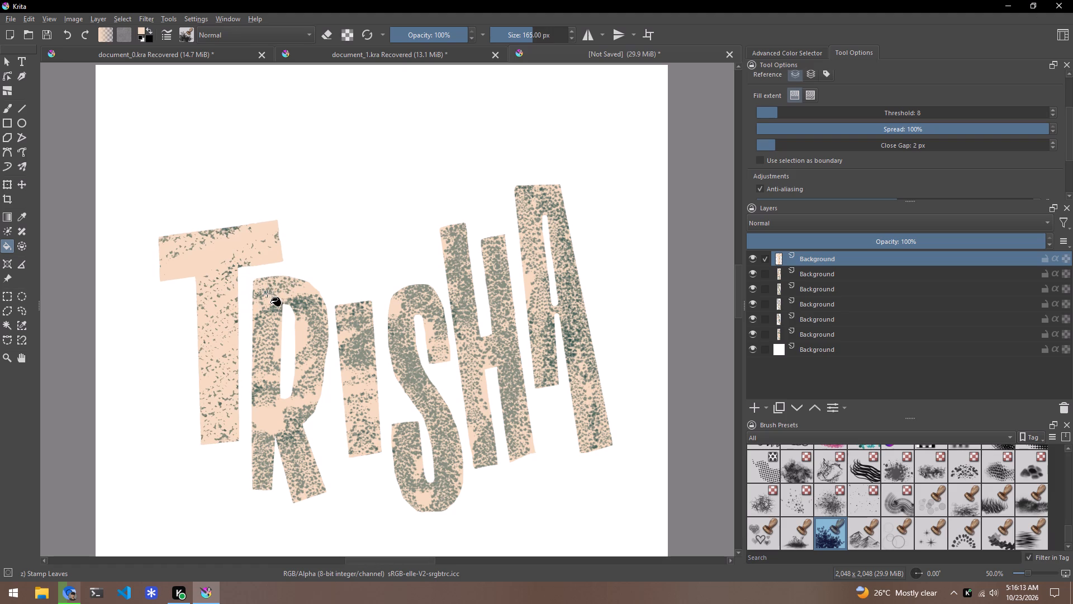
click(270, 296)
key(ctrl+z)
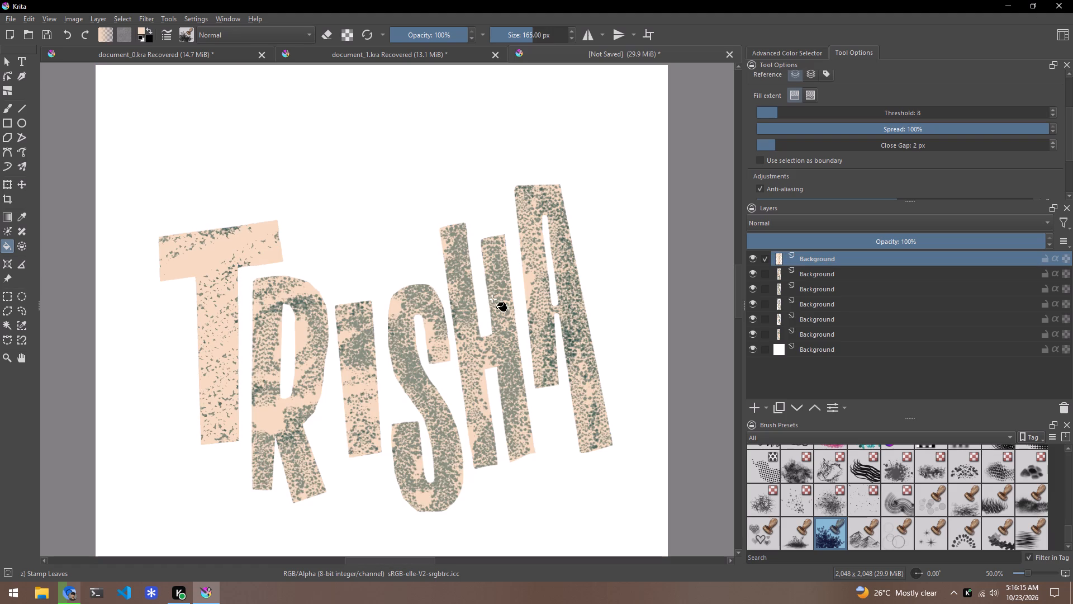
On the second layer from the top, fill leaf-texture patches across the R's stem and upper bowl with the peach foreground colour.
click(811, 270)
click(358, 320)
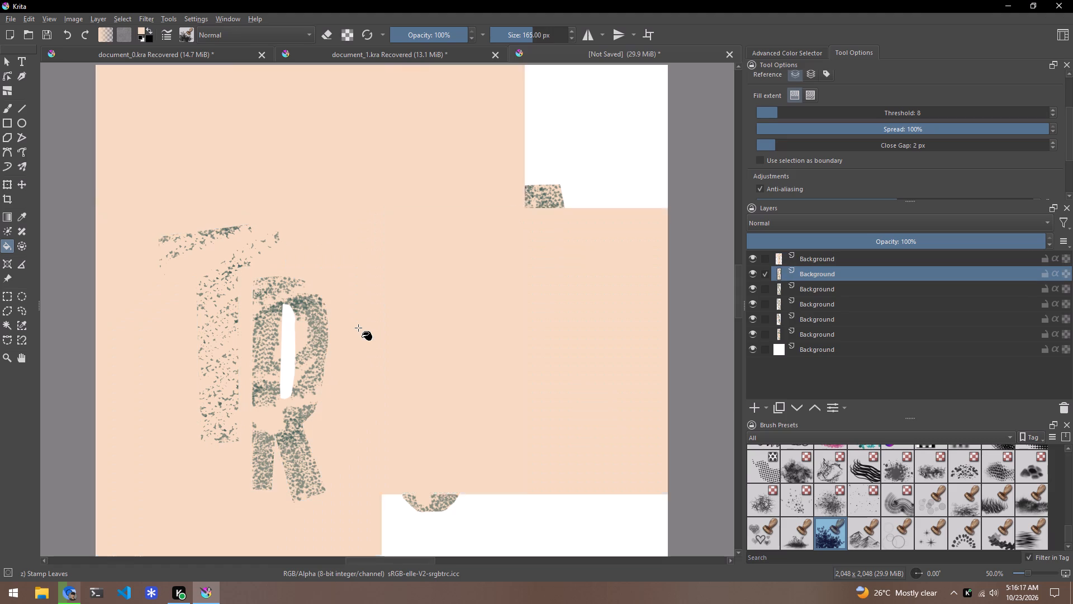
key(ctrl+z)
click(314, 309)
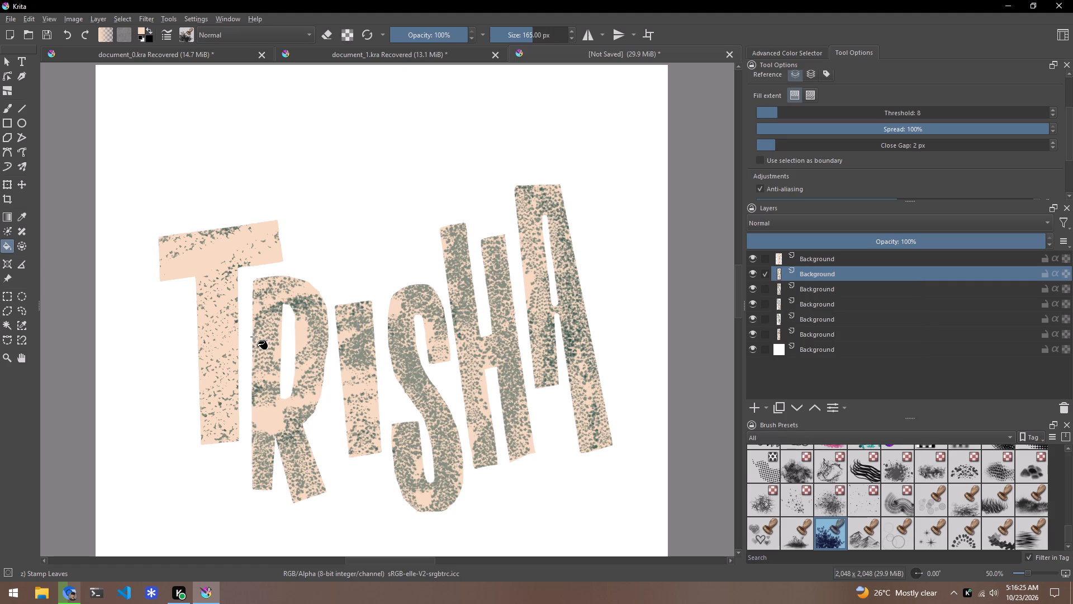
click(299, 330)
click(270, 413)
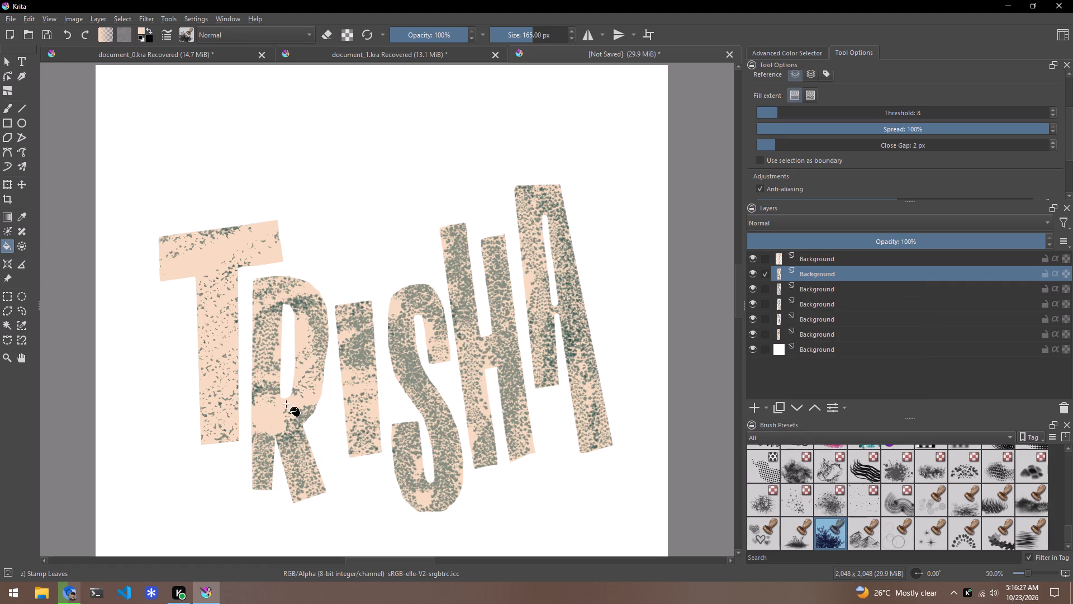
click(265, 320)
click(268, 293)
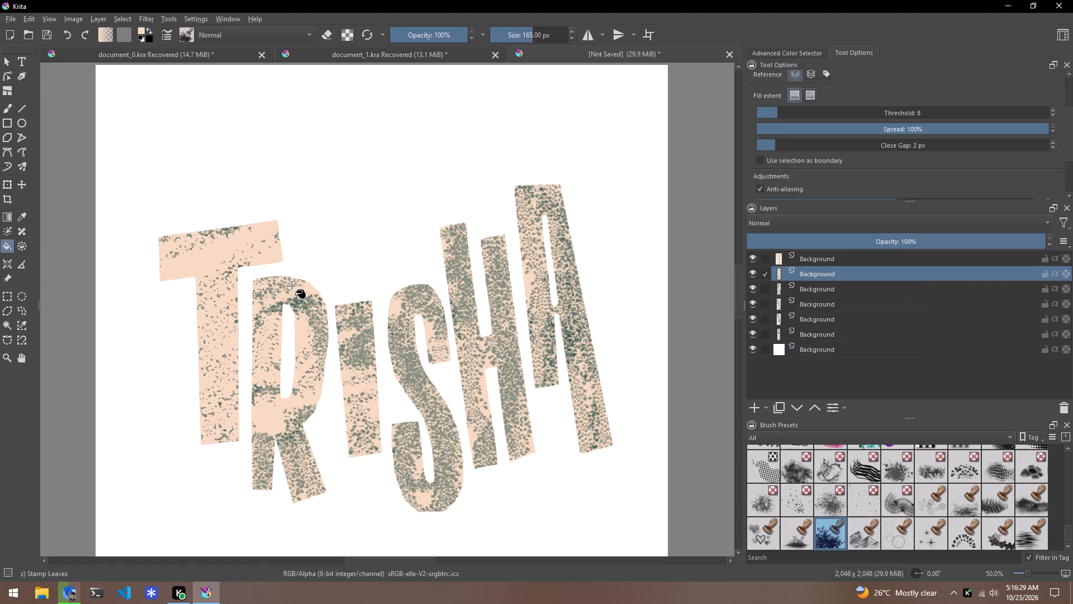
click(287, 285)
click(275, 292)
click(307, 301)
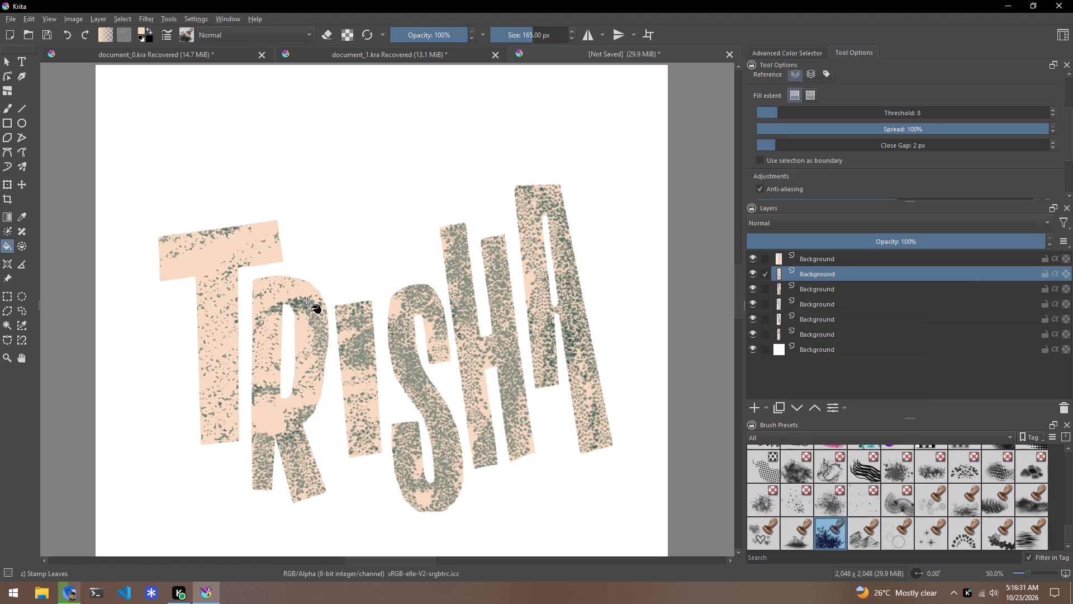
click(300, 301)
click(321, 320)
click(311, 312)
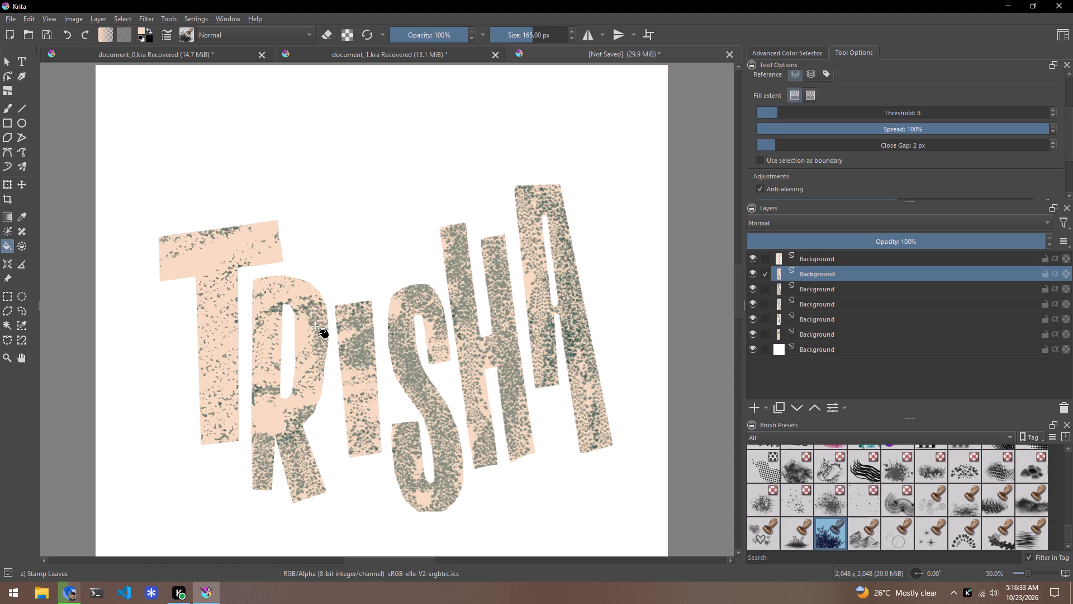
Fill more leaf-texture patches along the right side of the R's bowl with peach, and undo the last four fills.
click(315, 325)
click(316, 329)
click(320, 342)
click(320, 324)
click(316, 310)
click(313, 315)
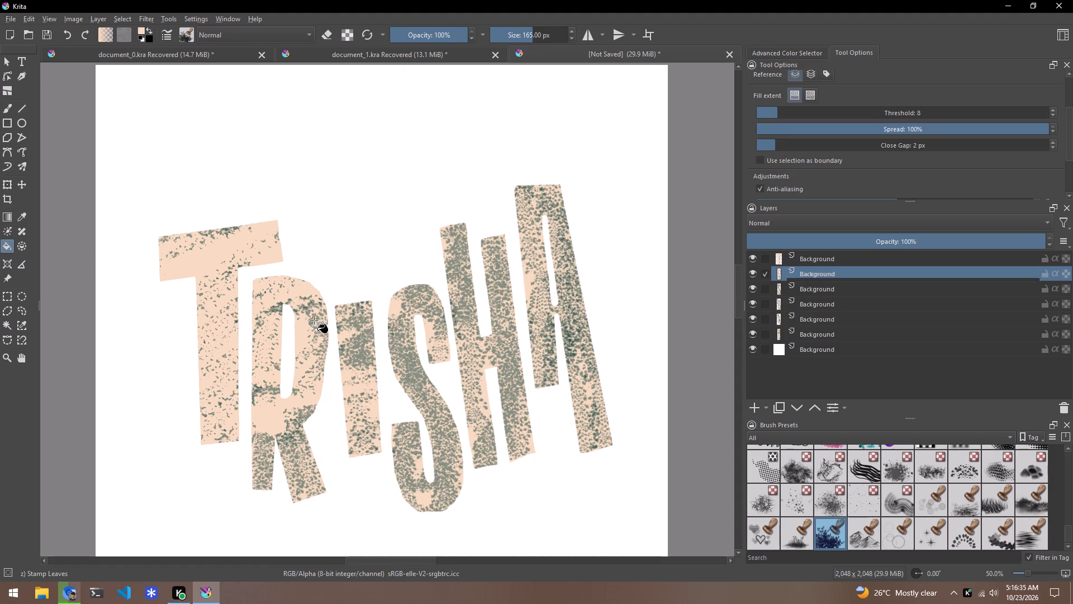
click(315, 321)
click(324, 346)
click(322, 328)
click(314, 335)
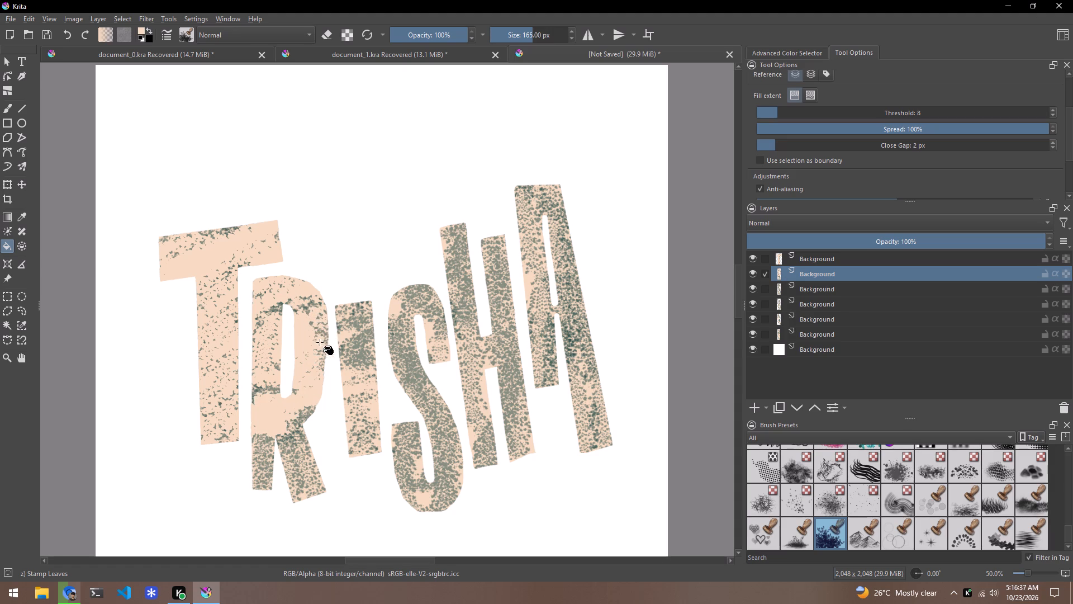
key(ctrl+z)
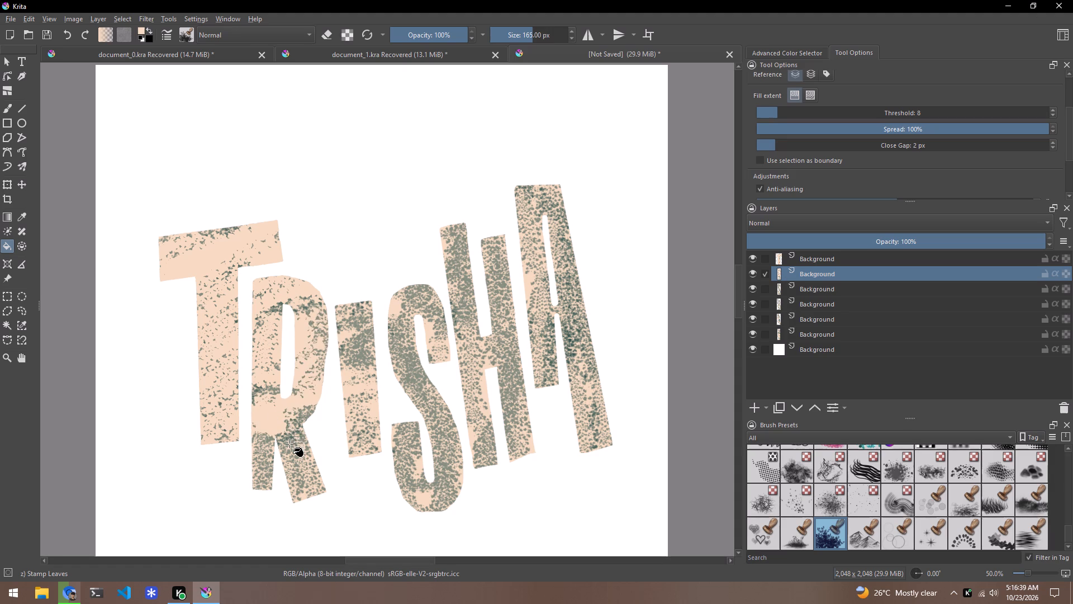
key(ctrl+z)
key(ctrl+z)
key(ctrl+z)
Fill scattered leaf-texture patches in the lower part of the R with peach, mainly in its left leg.
click(295, 455)
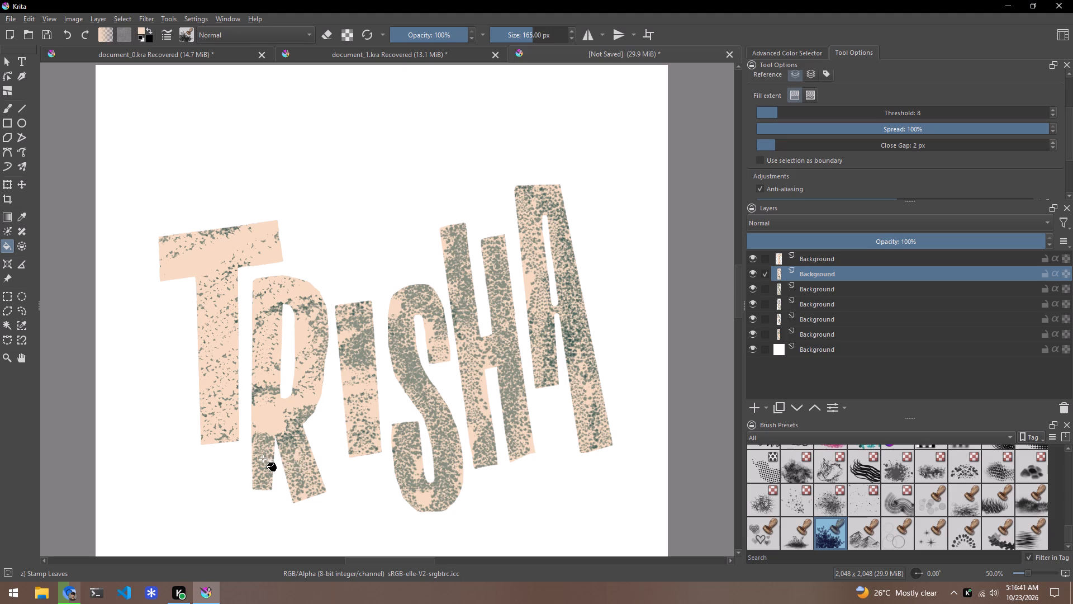
click(263, 459)
click(262, 475)
click(259, 481)
click(260, 447)
drag(269, 442, 270, 449)
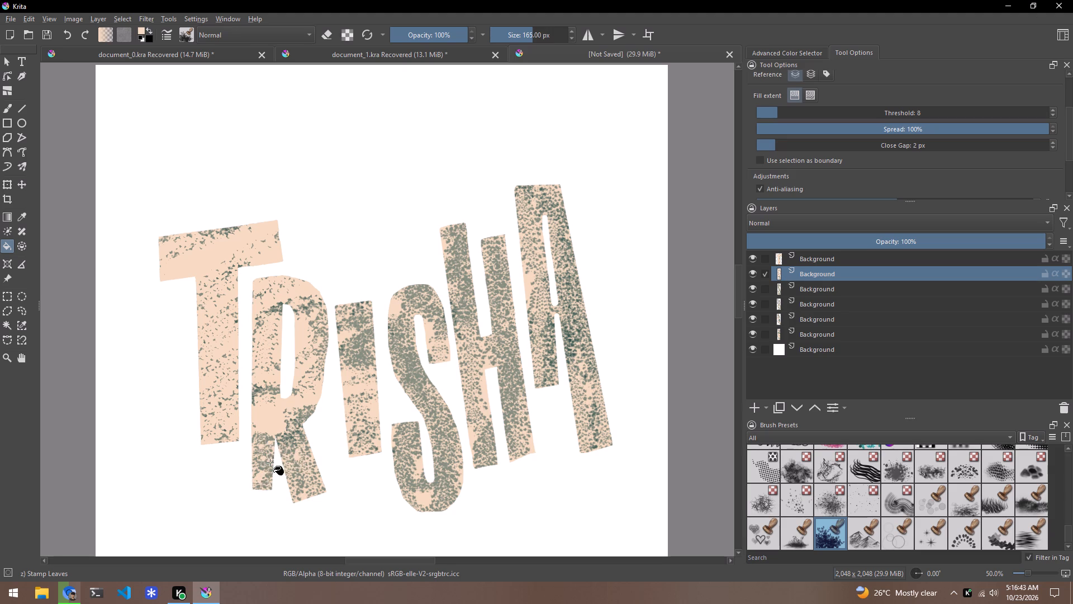
click(270, 463)
click(267, 473)
click(268, 483)
click(261, 464)
click(253, 448)
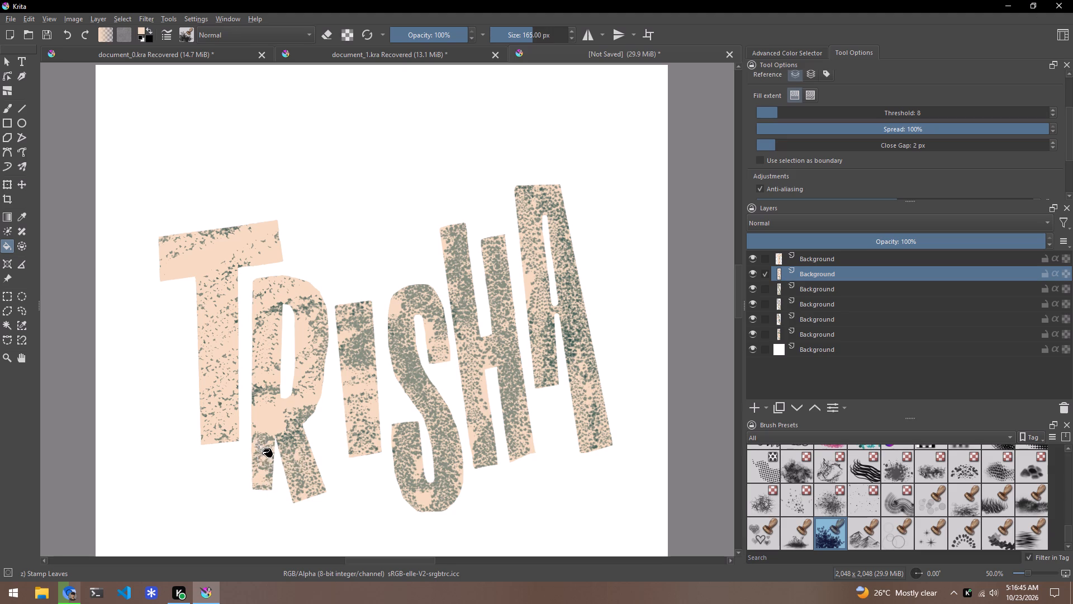
click(263, 451)
click(256, 459)
click(266, 450)
Fill leaf-texture patches in the R's right leg and up to its bowl with peach, and undo the last three fills.
click(289, 460)
click(284, 450)
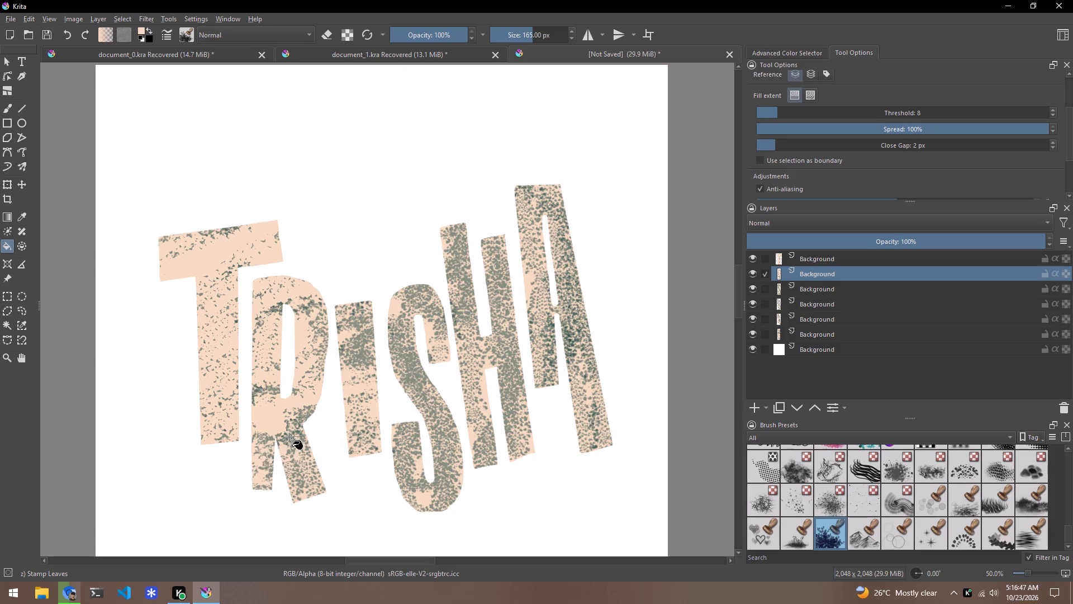
click(291, 435)
click(297, 423)
click(301, 456)
click(292, 438)
click(298, 435)
click(290, 452)
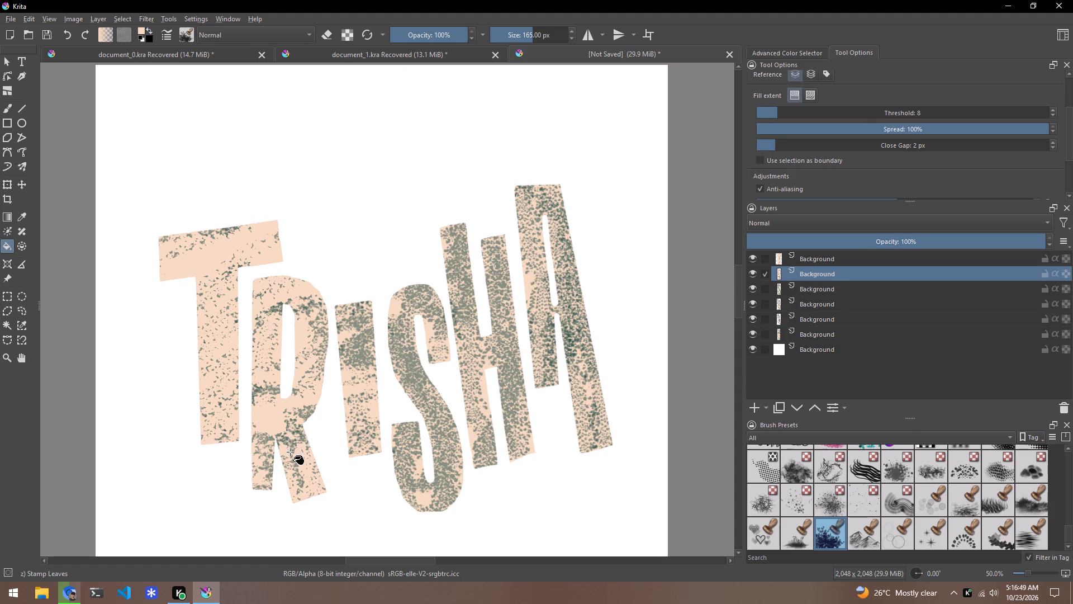
click(297, 441)
click(293, 447)
click(282, 440)
click(296, 435)
drag(300, 420, 305, 414)
click(311, 407)
key(ctrl+z)
key(ctrl+z)
key(ctrl+z)
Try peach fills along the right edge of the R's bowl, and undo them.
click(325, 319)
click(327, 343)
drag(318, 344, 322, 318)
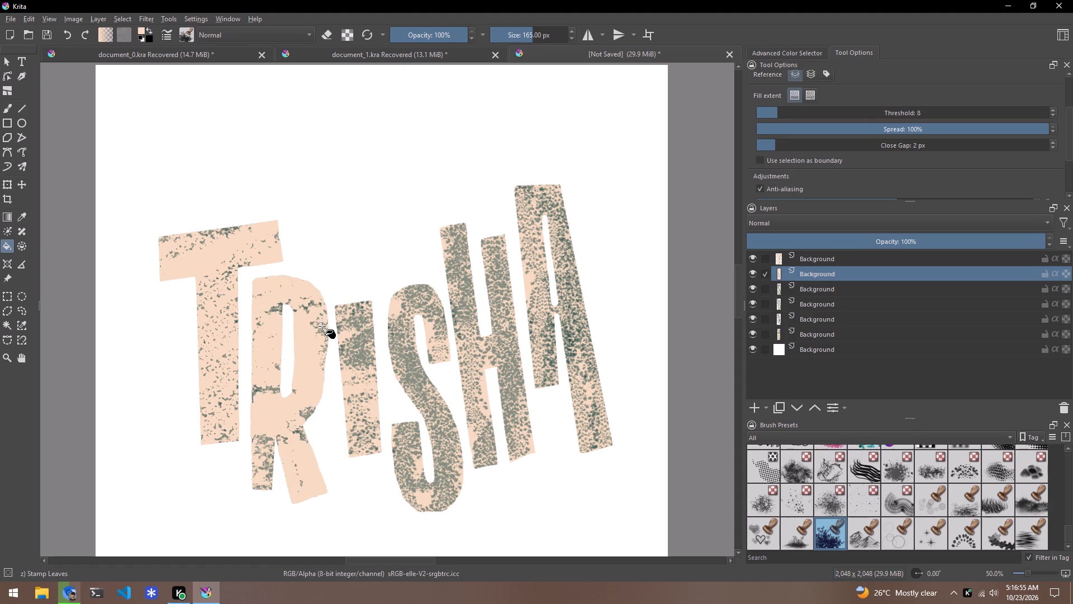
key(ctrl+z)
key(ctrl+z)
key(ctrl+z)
Switch to document_1 and hide the visible upper layer that covers the T cutout.
click(387, 54)
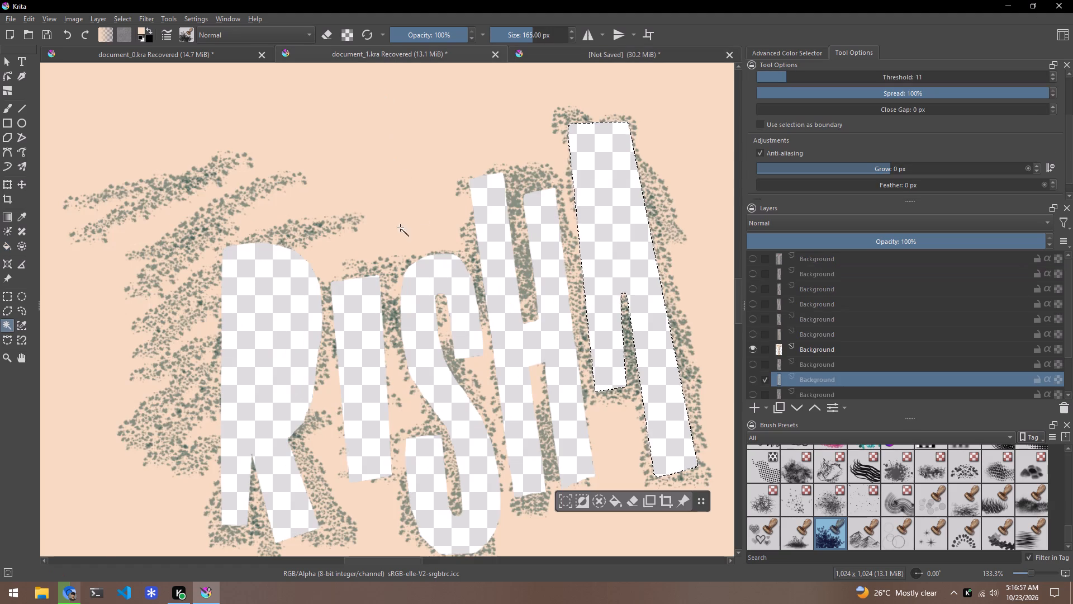
scroll(390, 234, down, 1)
scroll(834, 360, down, 1)
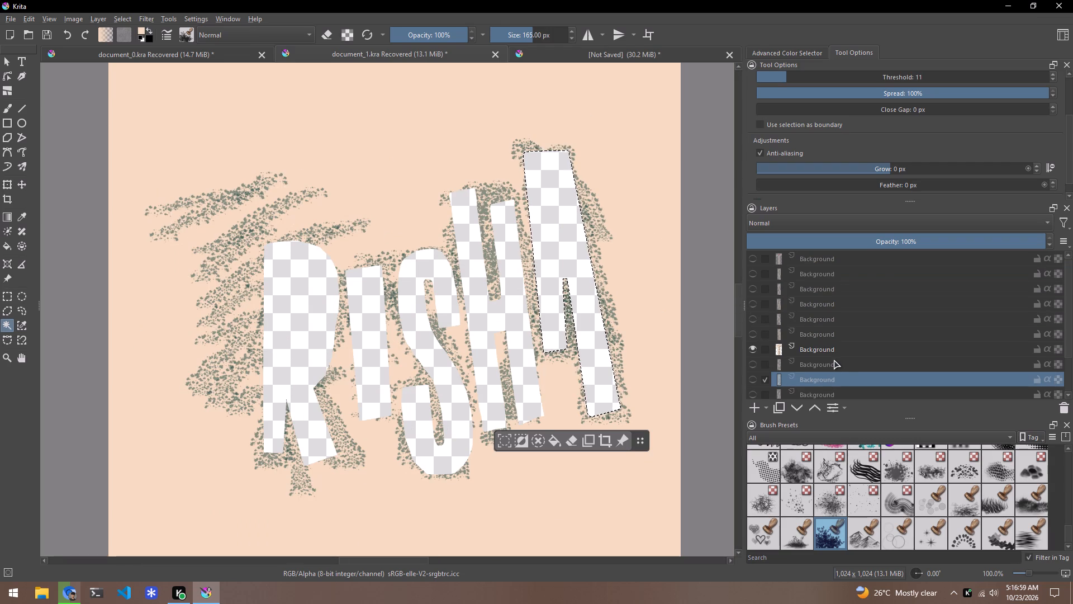
scroll(834, 360, down, 1)
scroll(833, 358, up, 1)
click(757, 344)
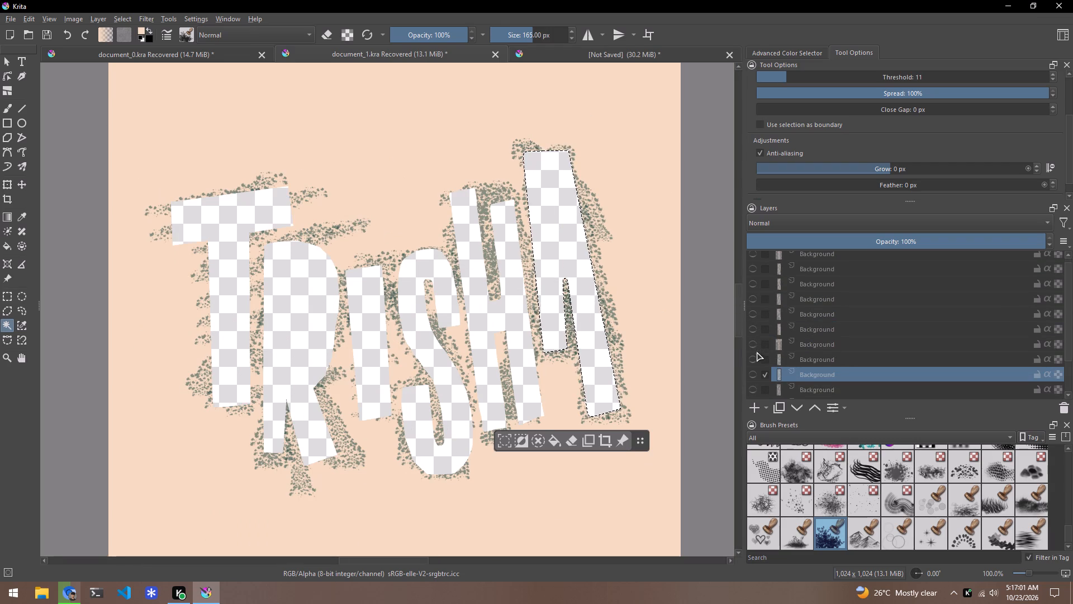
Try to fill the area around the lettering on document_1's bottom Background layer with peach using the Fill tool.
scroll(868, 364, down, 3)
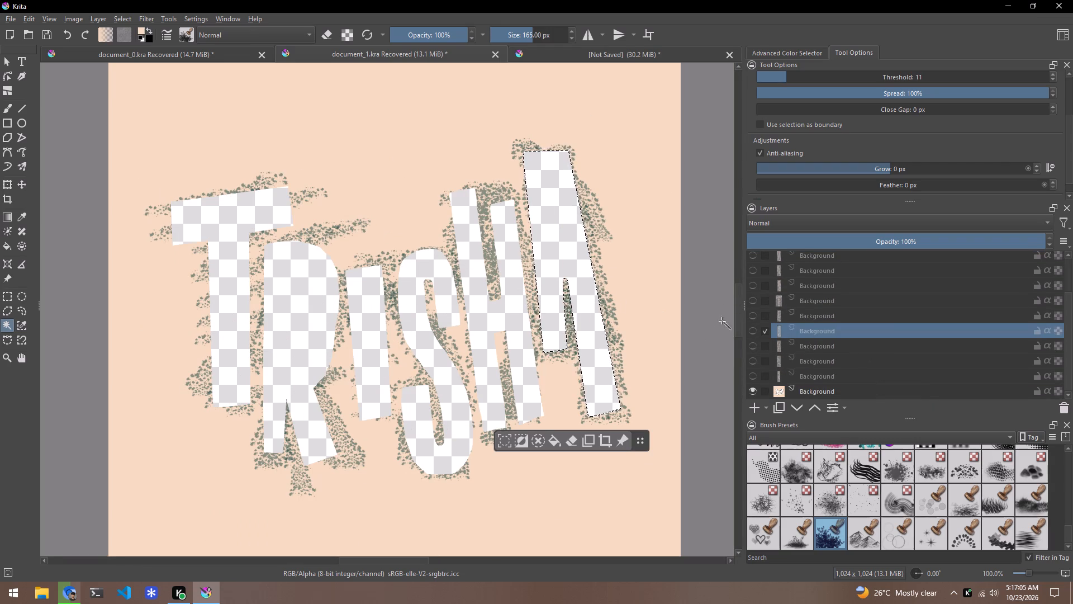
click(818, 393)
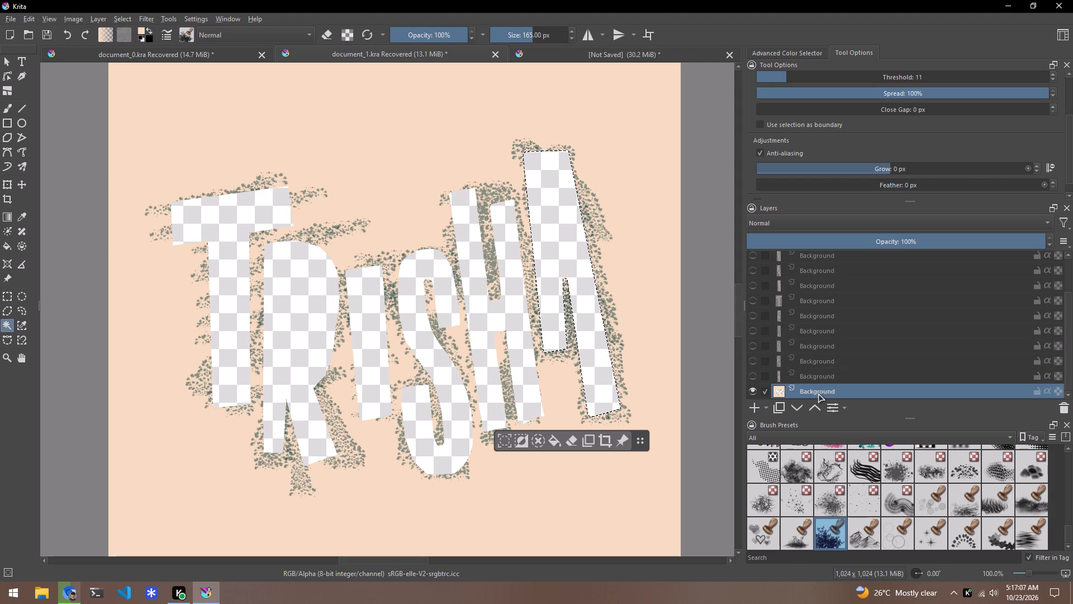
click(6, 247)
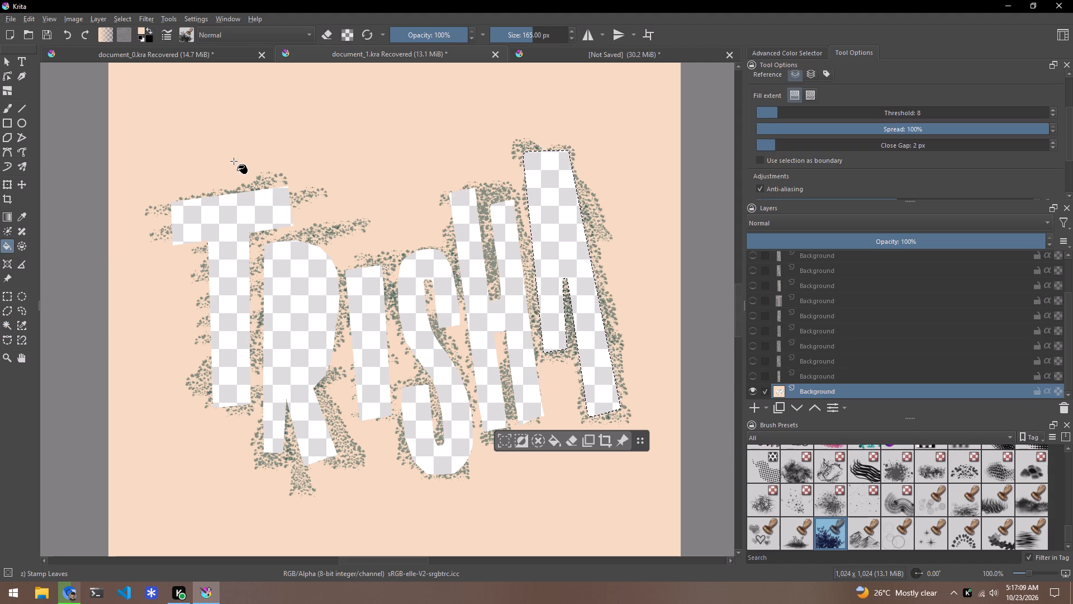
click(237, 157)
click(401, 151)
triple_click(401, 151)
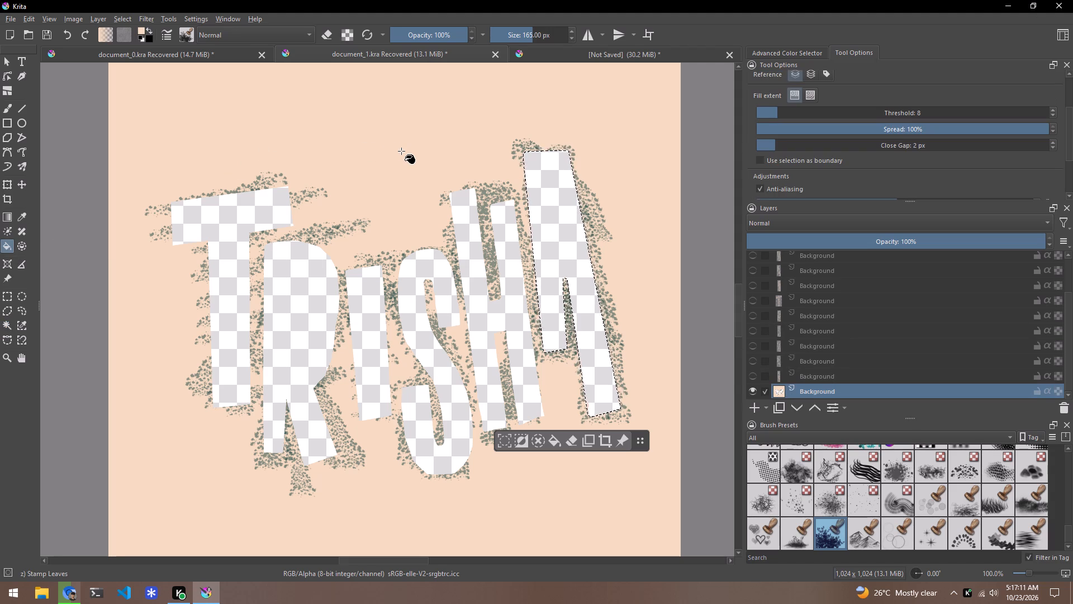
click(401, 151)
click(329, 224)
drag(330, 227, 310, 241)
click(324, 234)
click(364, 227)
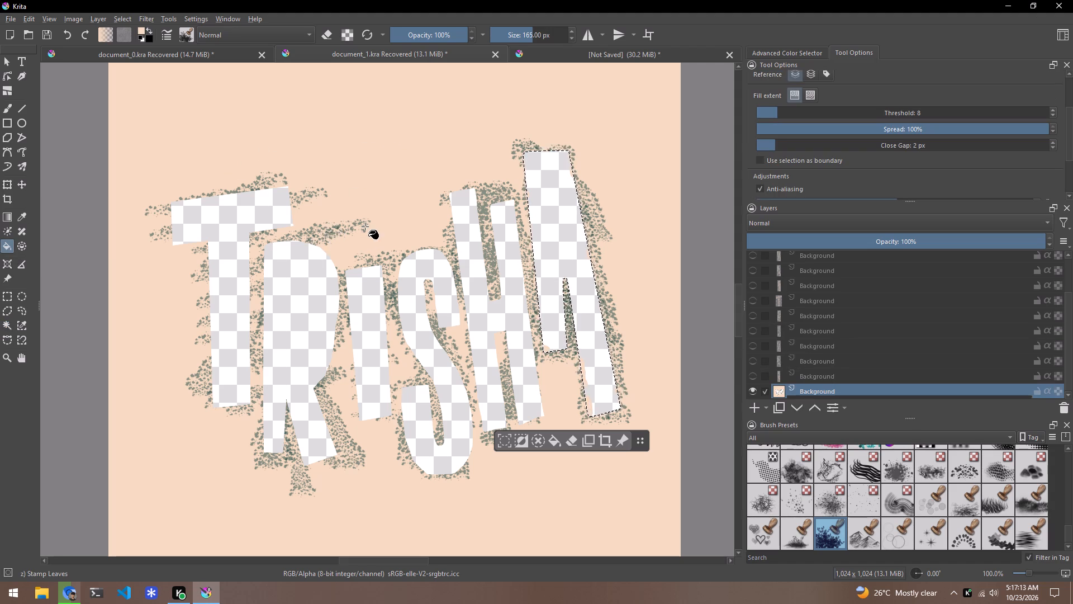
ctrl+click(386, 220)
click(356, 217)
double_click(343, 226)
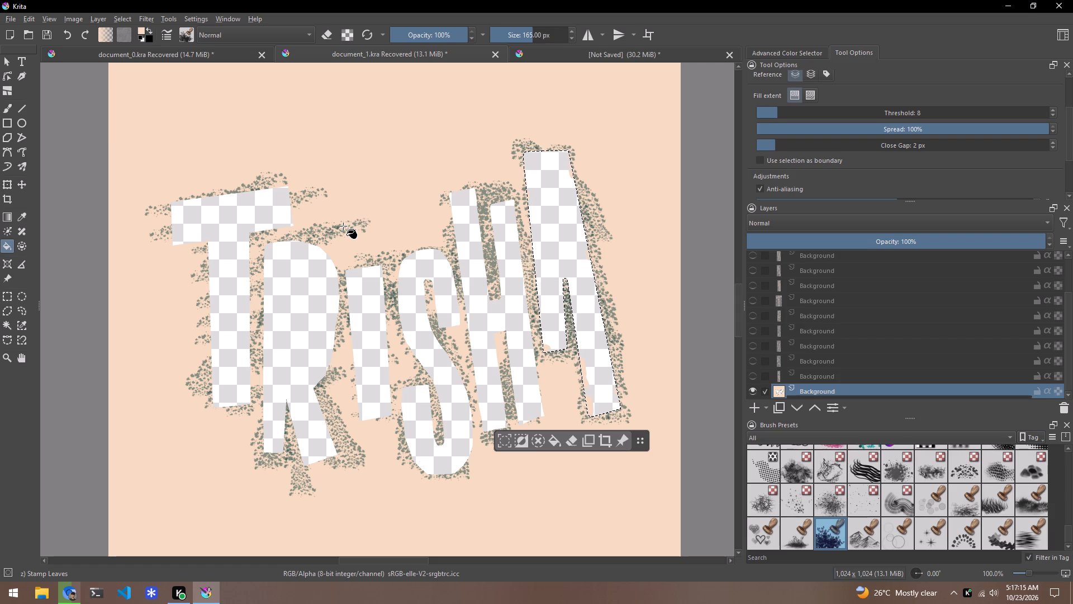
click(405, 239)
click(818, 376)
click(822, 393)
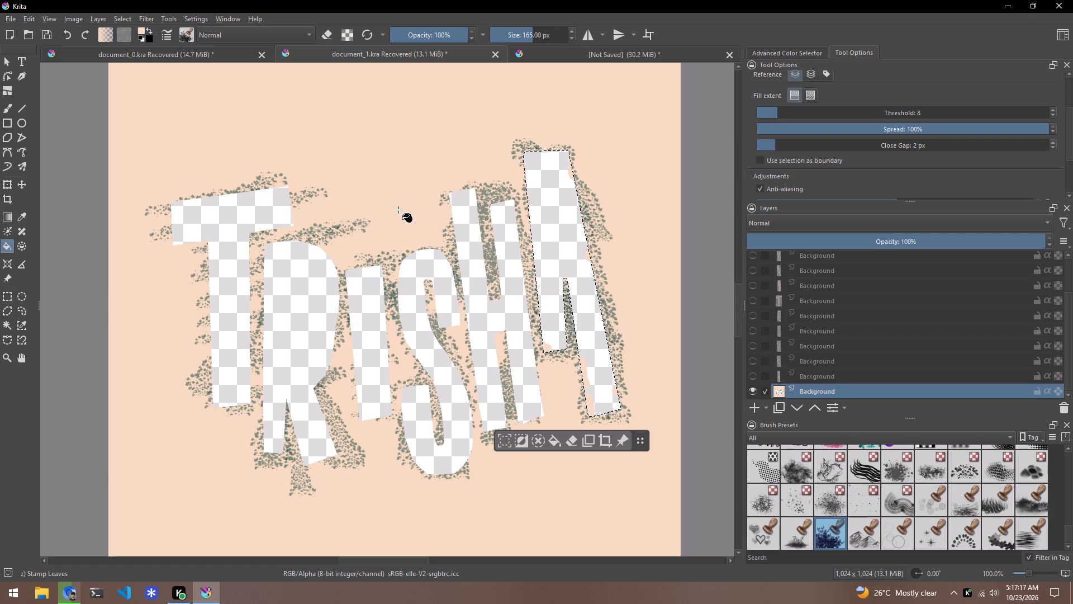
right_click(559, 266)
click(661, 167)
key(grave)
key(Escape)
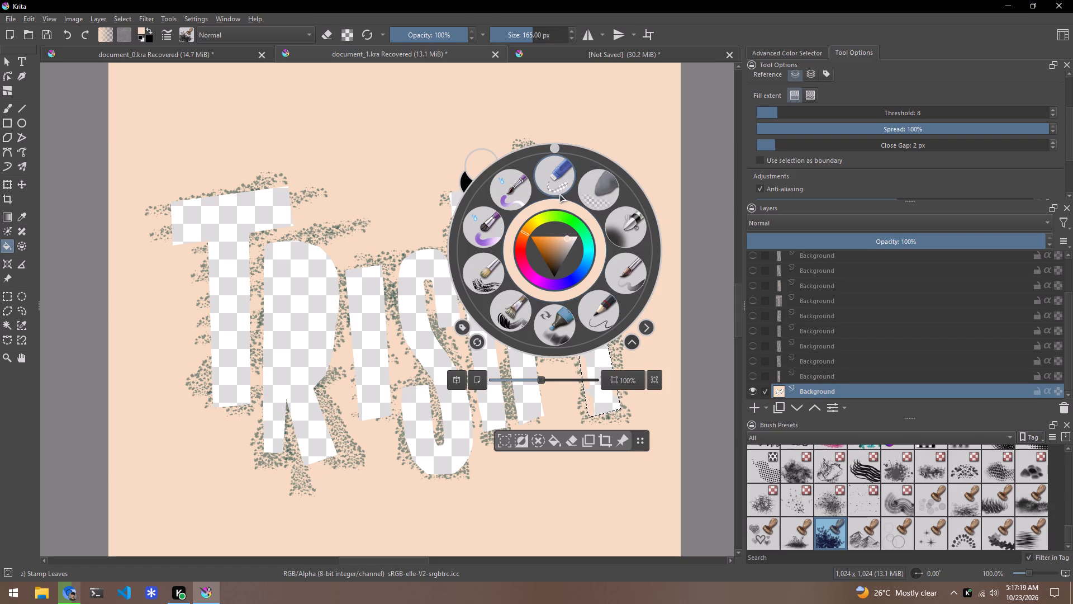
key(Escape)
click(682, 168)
Clear the active selection around the letter A using the selection actions.
click(8, 321)
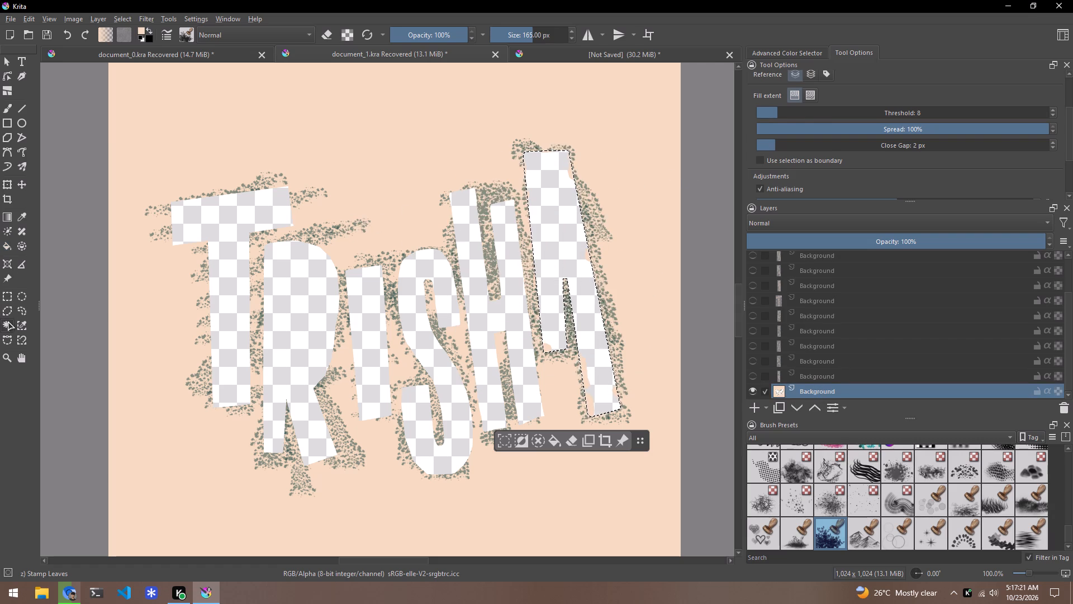
right_click(553, 183)
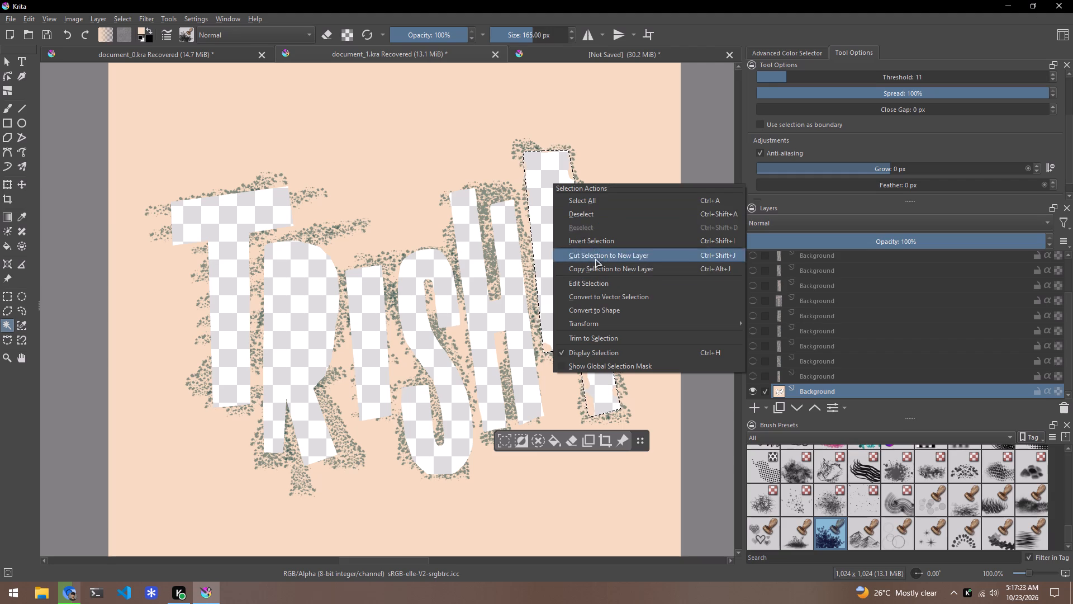
click(599, 213)
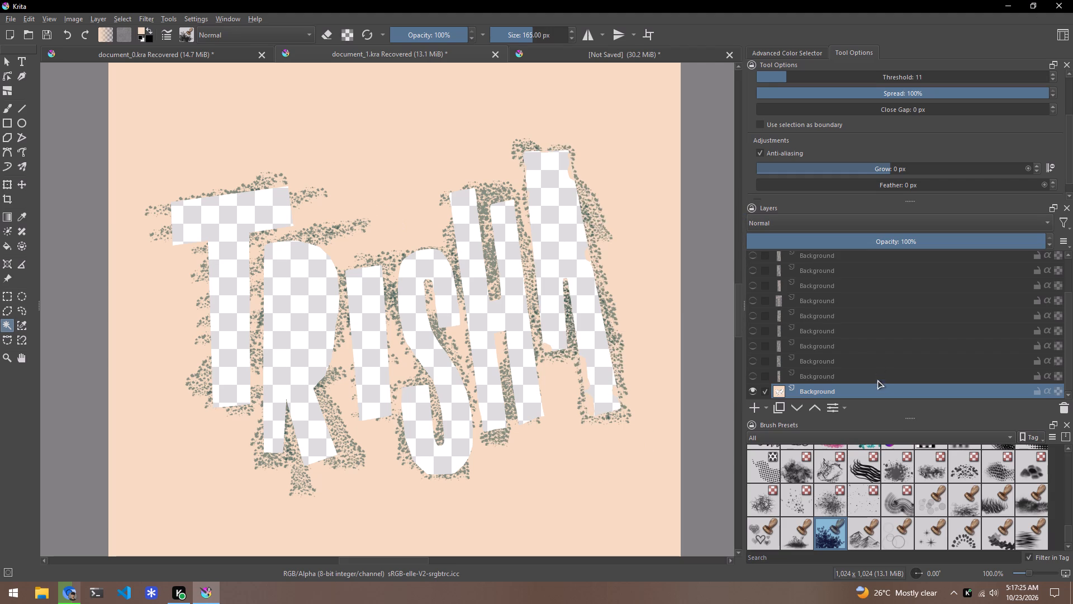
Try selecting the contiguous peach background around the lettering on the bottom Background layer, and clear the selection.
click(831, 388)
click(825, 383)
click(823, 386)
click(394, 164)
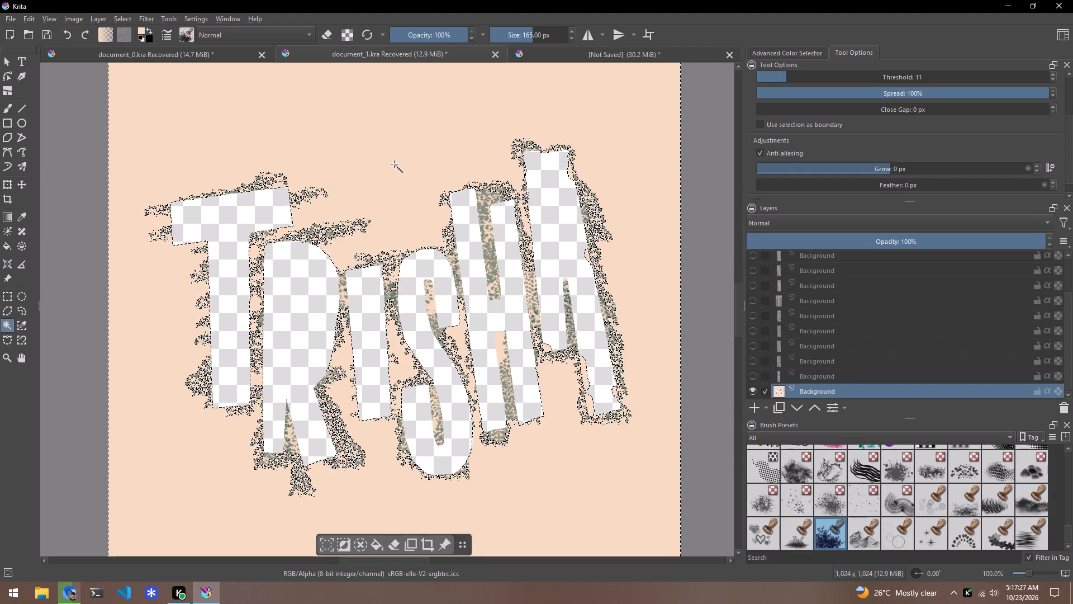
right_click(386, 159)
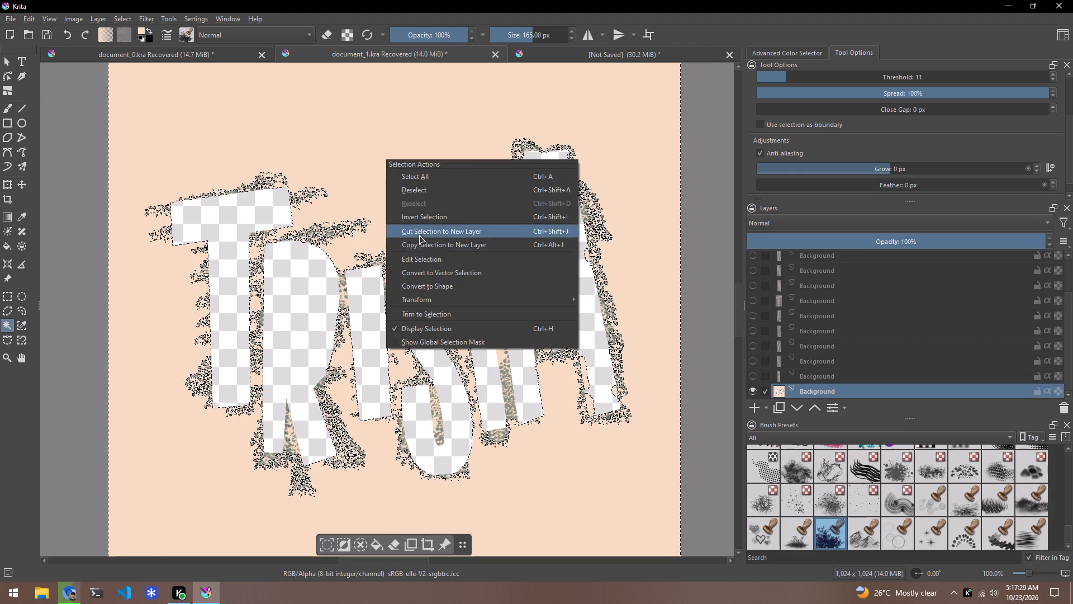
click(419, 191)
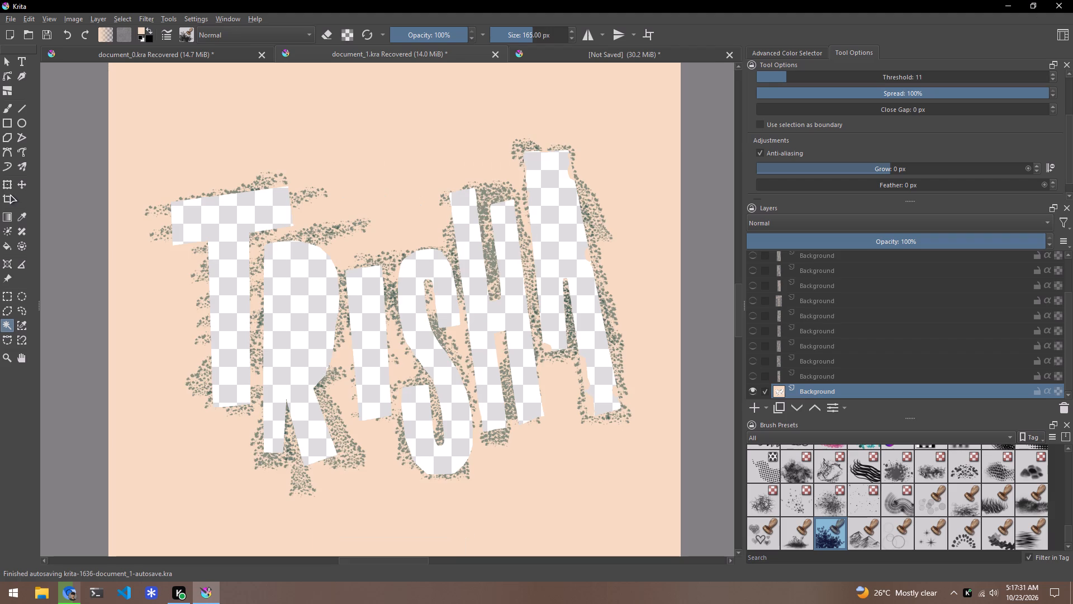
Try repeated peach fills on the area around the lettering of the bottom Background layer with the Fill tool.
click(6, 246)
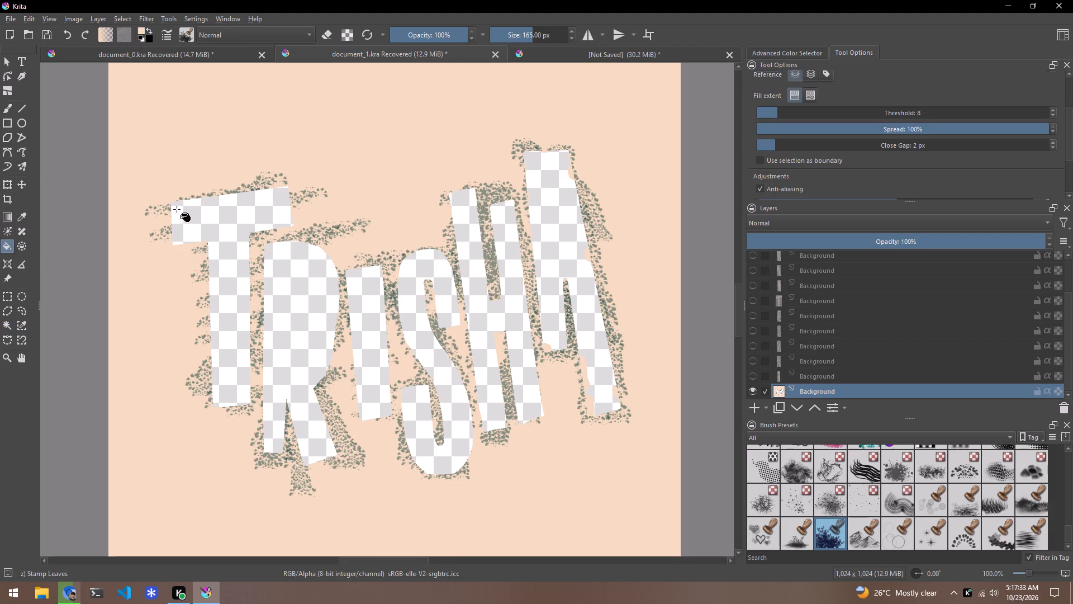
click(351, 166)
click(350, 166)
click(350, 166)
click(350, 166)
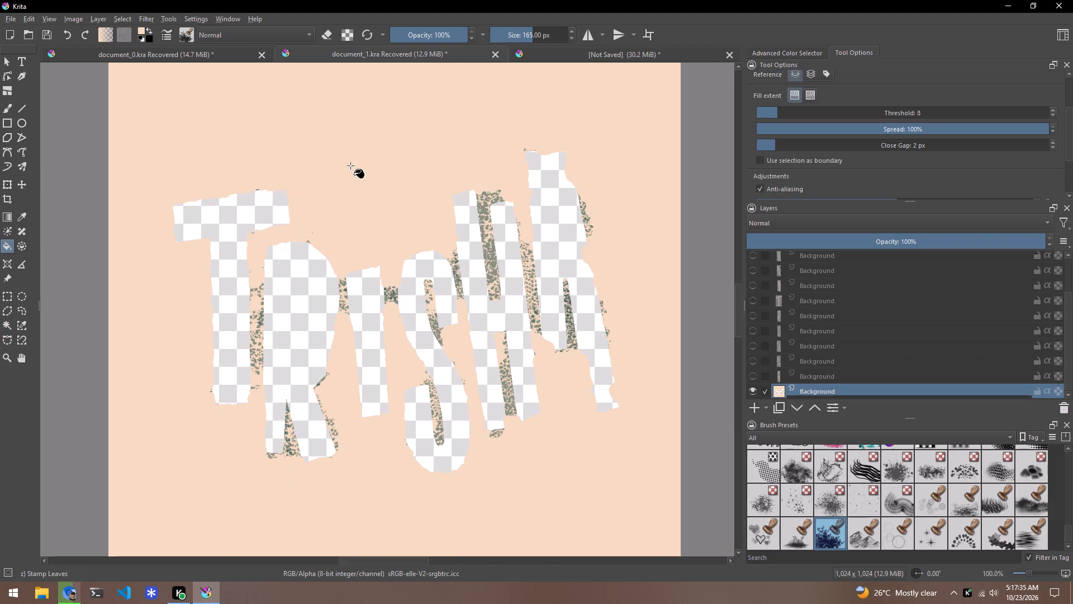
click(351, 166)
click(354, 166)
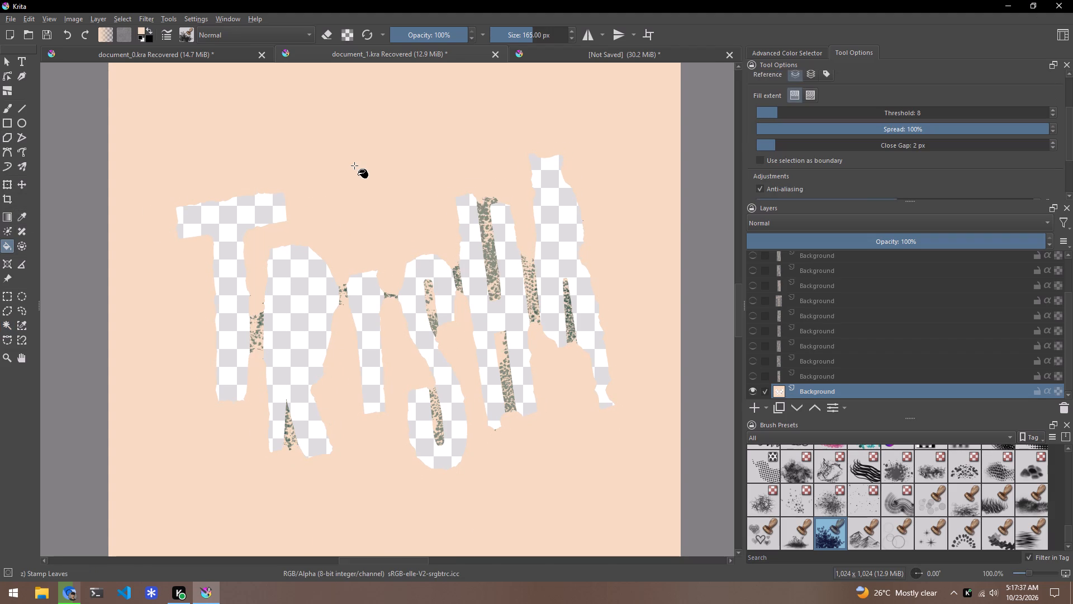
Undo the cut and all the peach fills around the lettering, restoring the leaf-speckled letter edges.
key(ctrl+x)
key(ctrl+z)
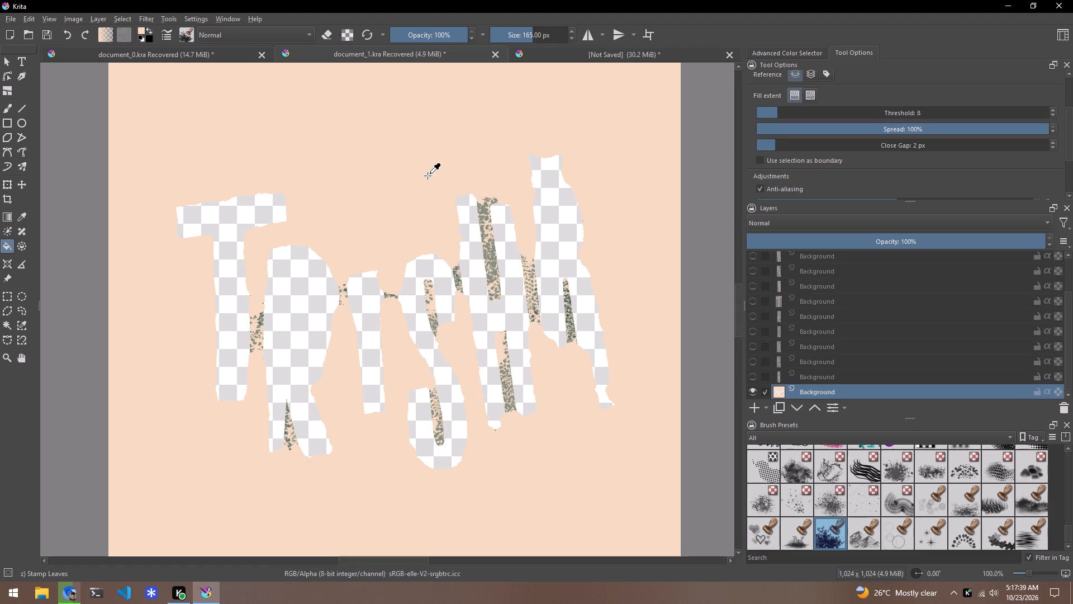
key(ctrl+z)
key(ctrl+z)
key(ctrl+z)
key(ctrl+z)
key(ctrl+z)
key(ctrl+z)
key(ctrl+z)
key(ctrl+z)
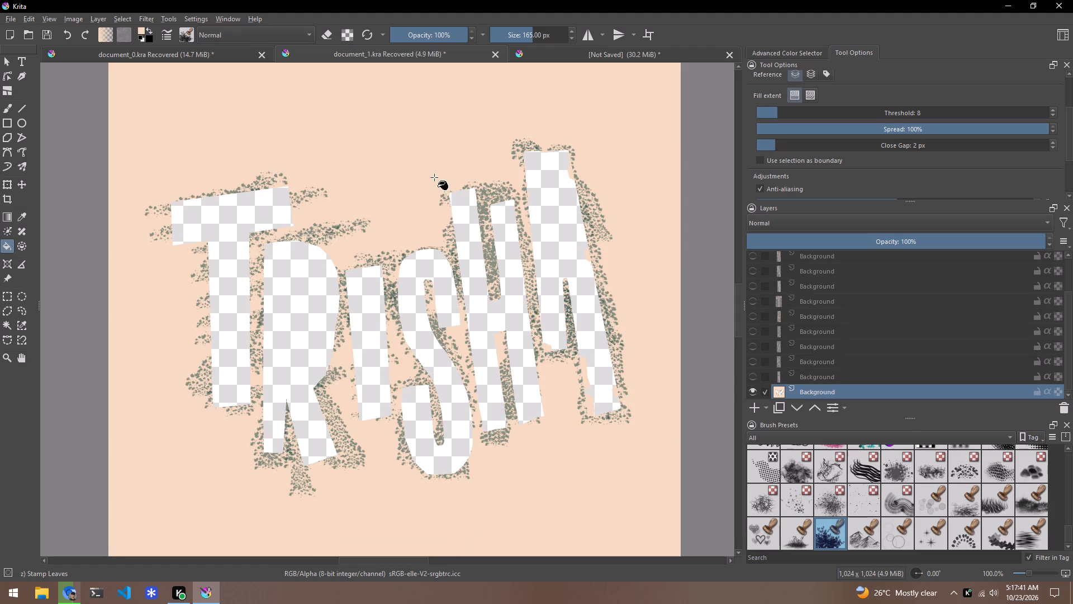
Check the composed TRISHA lettering in the unsaved 2048 × 2048 document, and return to document_1.
click(837, 367)
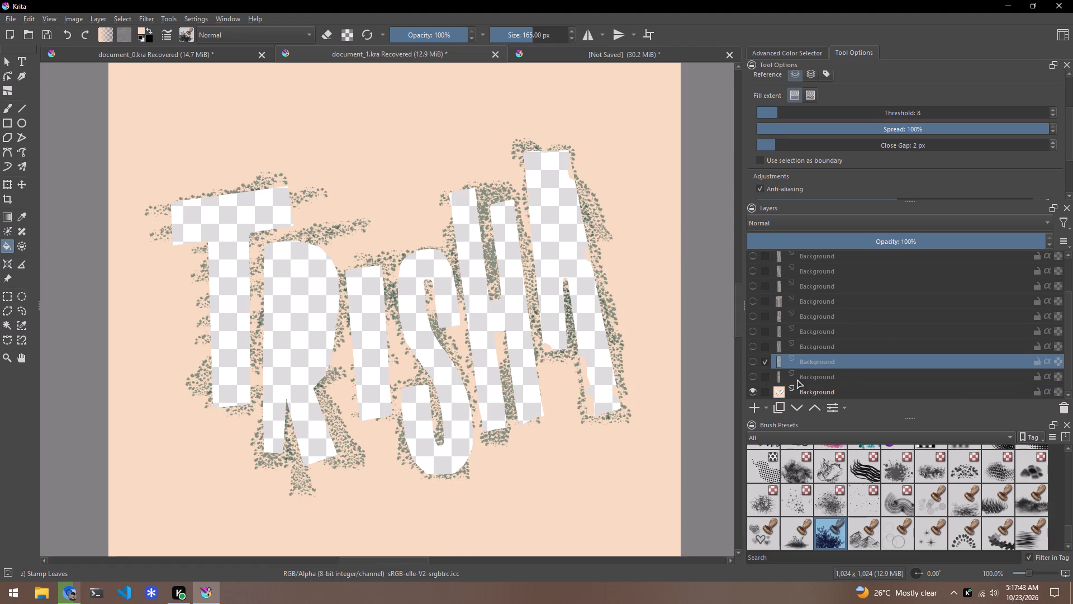
click(815, 380)
click(626, 49)
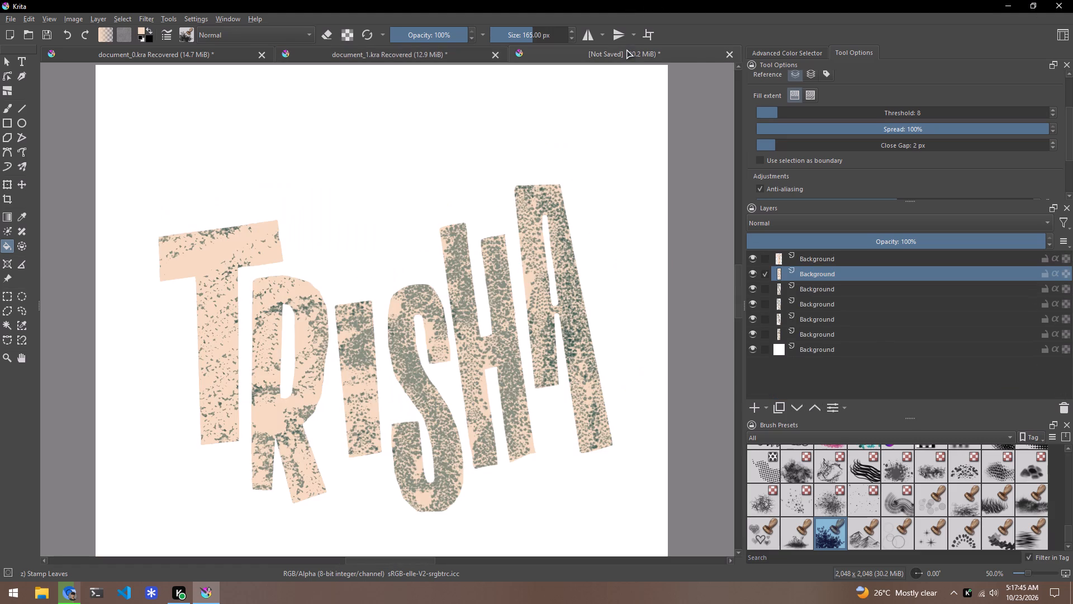
scroll(514, 184, down, 1)
scroll(484, 157, up, 1)
click(400, 51)
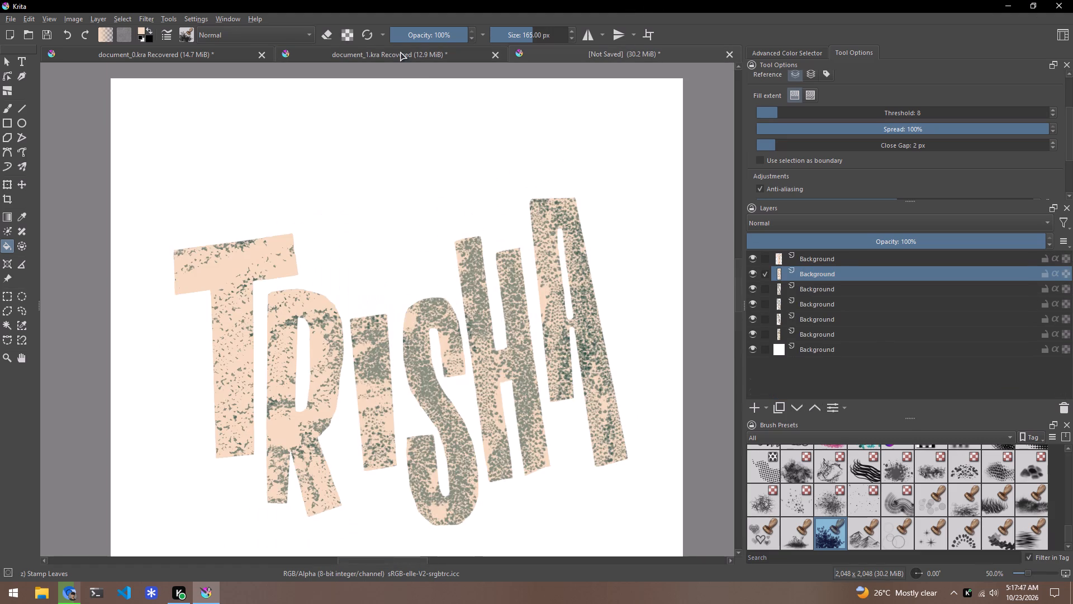